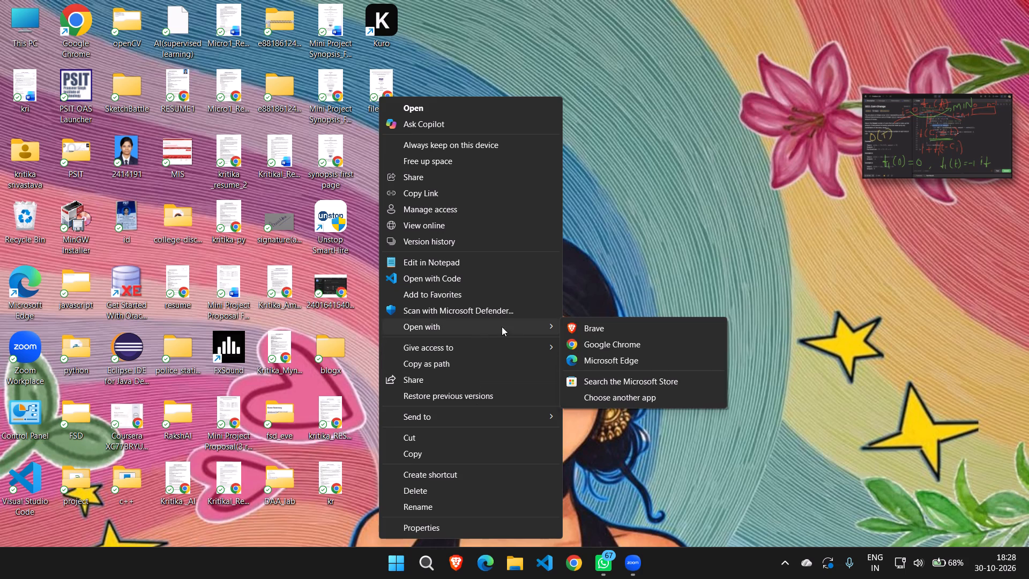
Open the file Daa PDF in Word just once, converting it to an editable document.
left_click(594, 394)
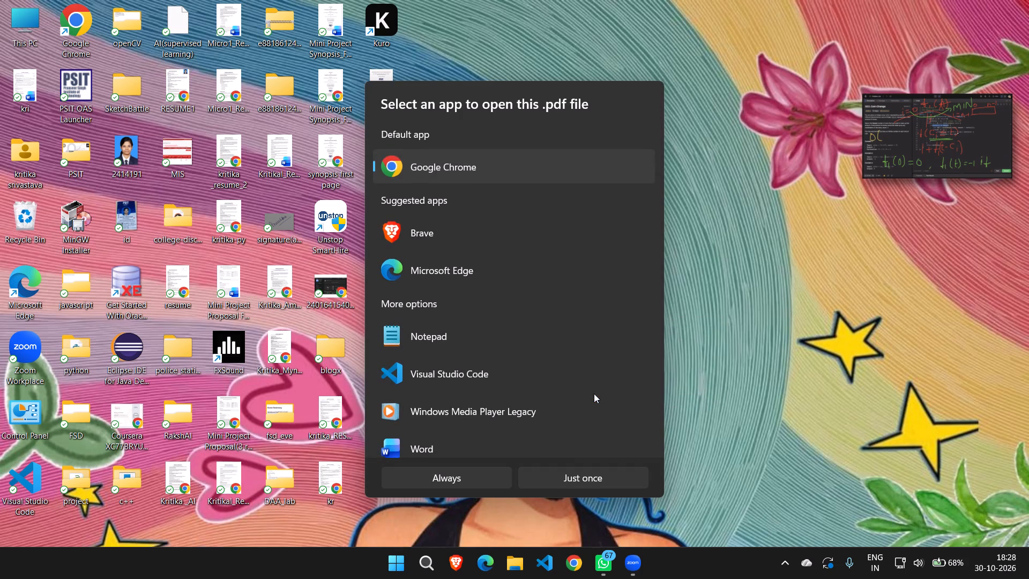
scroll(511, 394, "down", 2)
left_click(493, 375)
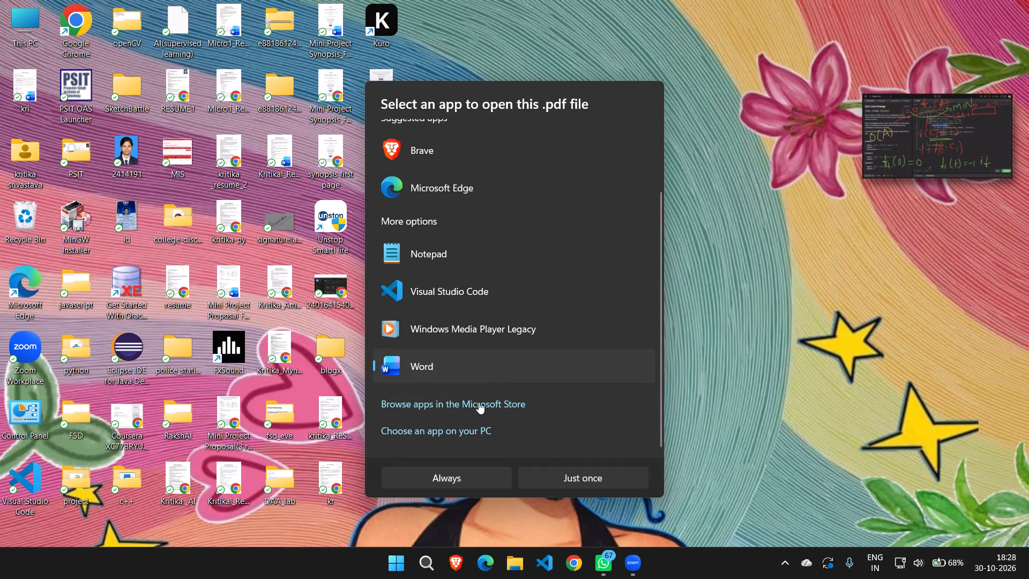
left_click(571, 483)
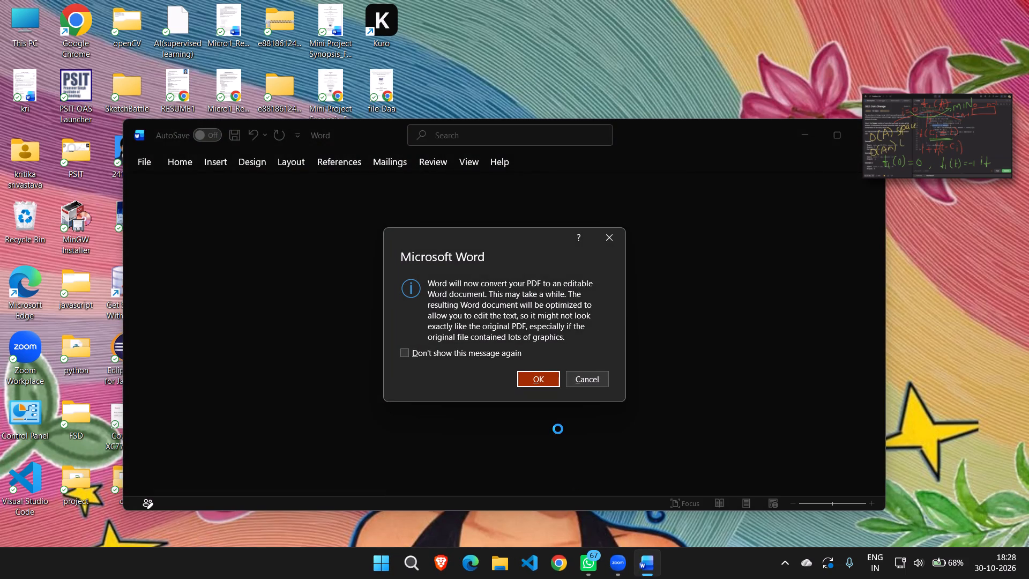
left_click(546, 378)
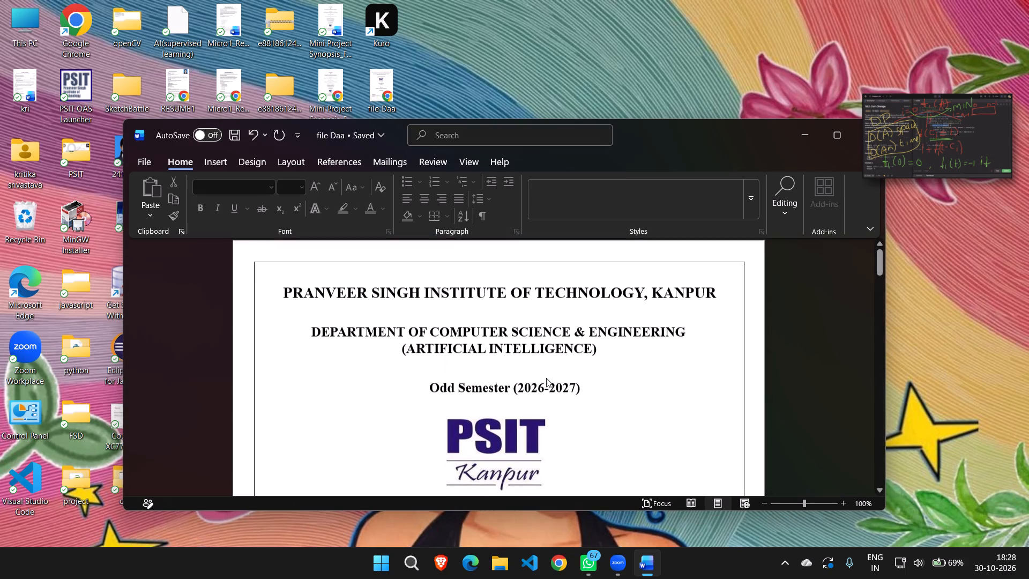
Examine how the converted file Daa pages look, from the cover page to the Course Outcomes section, and close the document.
scroll(571, 390, "down", 7)
scroll(571, 390, "right", 1)
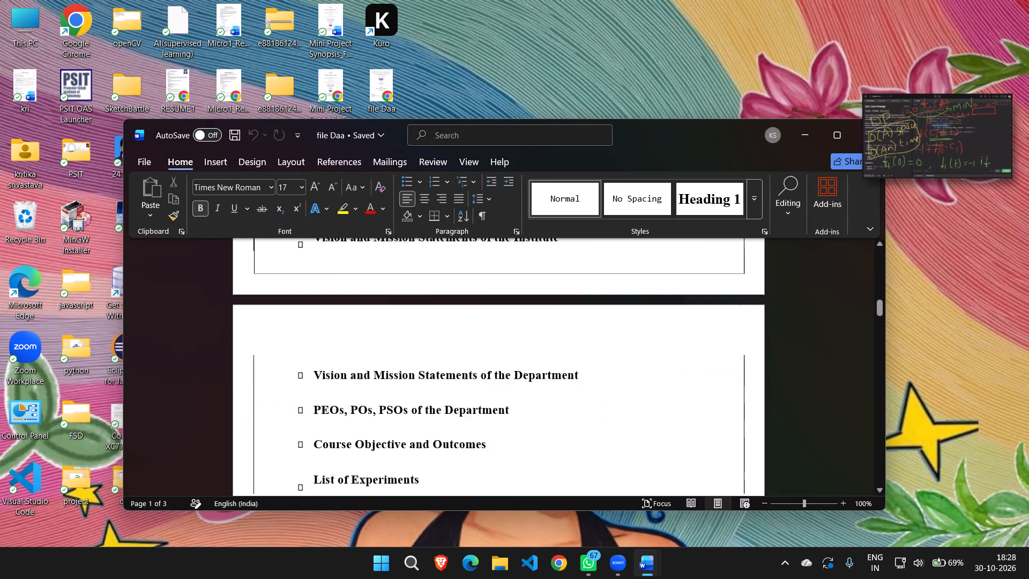
scroll(571, 390, "right", 1)
scroll(571, 390, "up", 1)
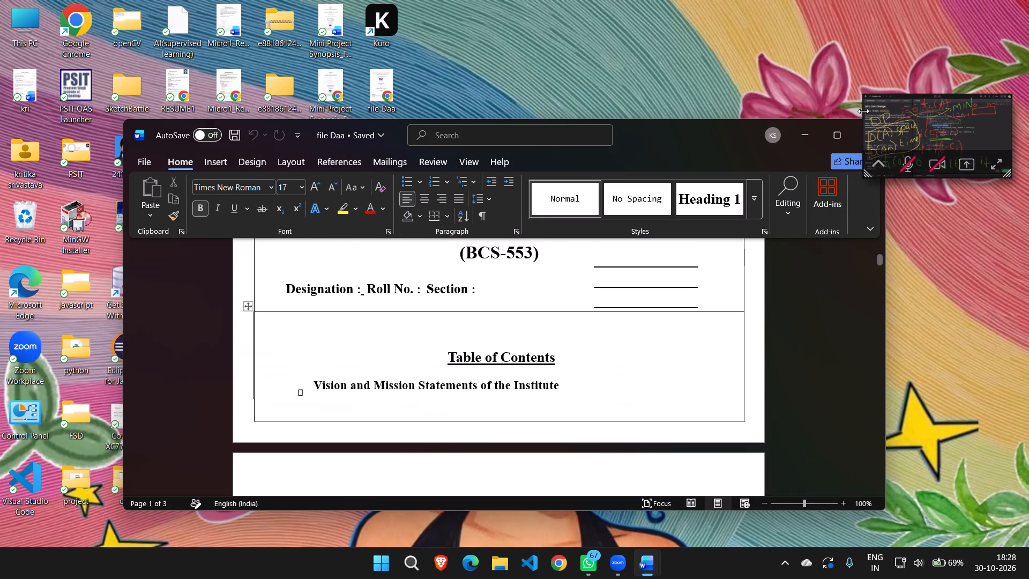
left_click(838, 140)
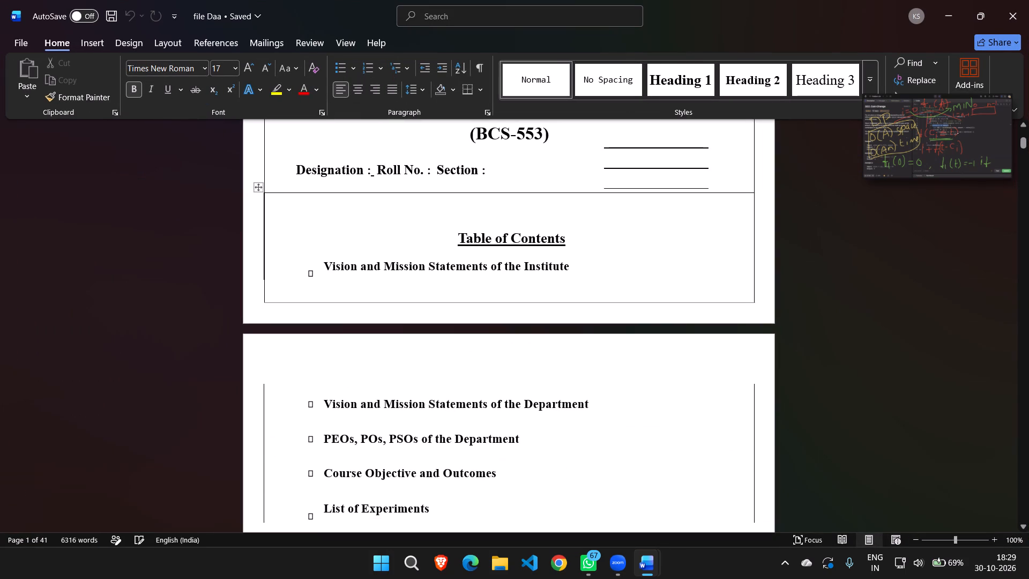
scroll(602, 396, "down", 5)
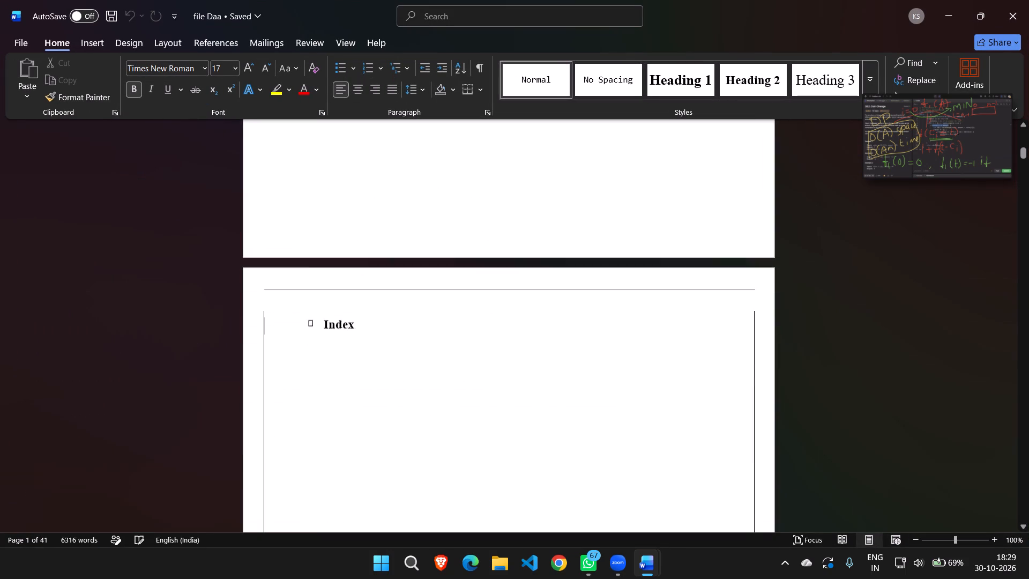
scroll(602, 396, "down", 7)
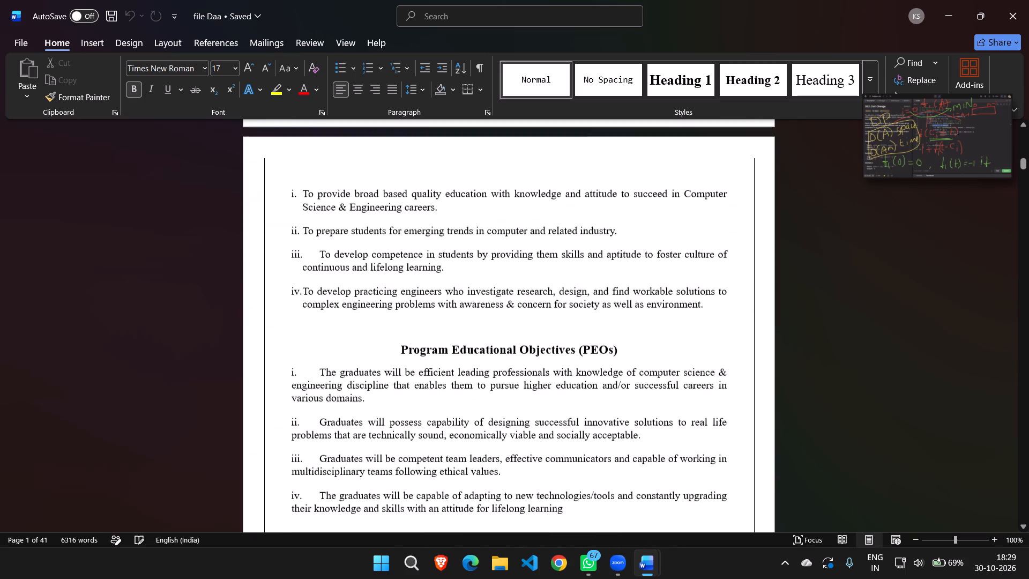
scroll(602, 396, "down", 9)
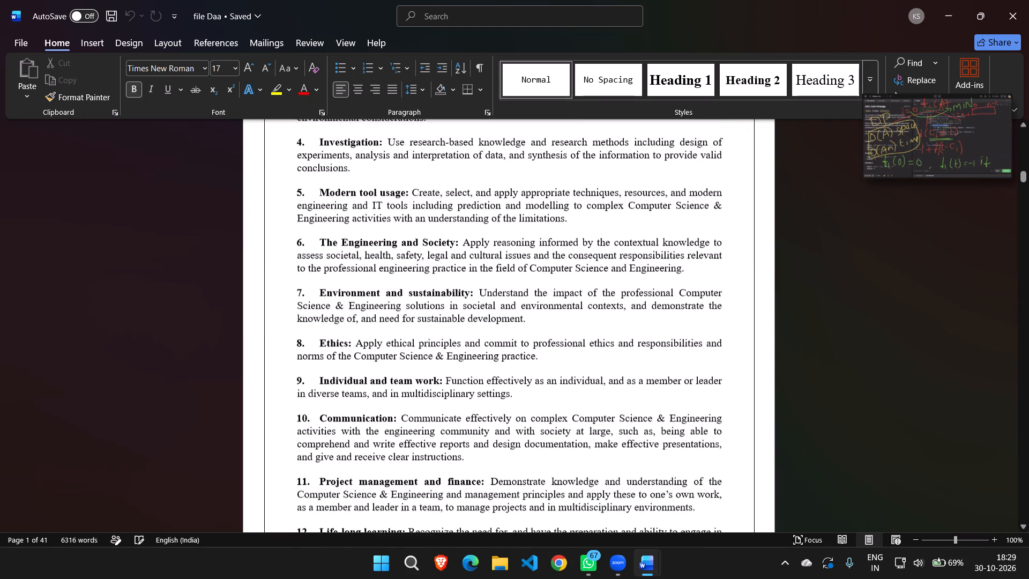
scroll(602, 396, "down", 2)
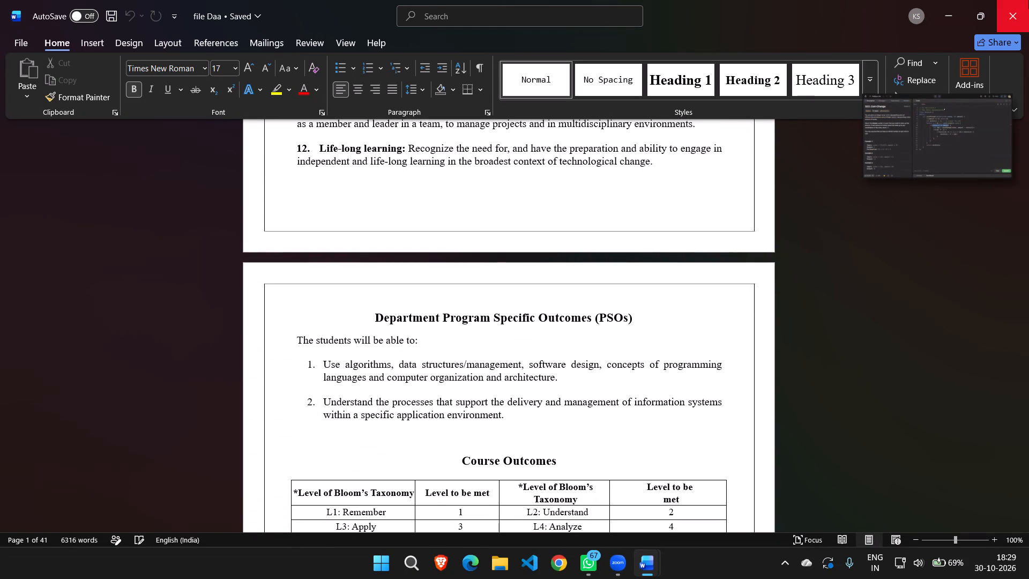
left_click(1028, 0)
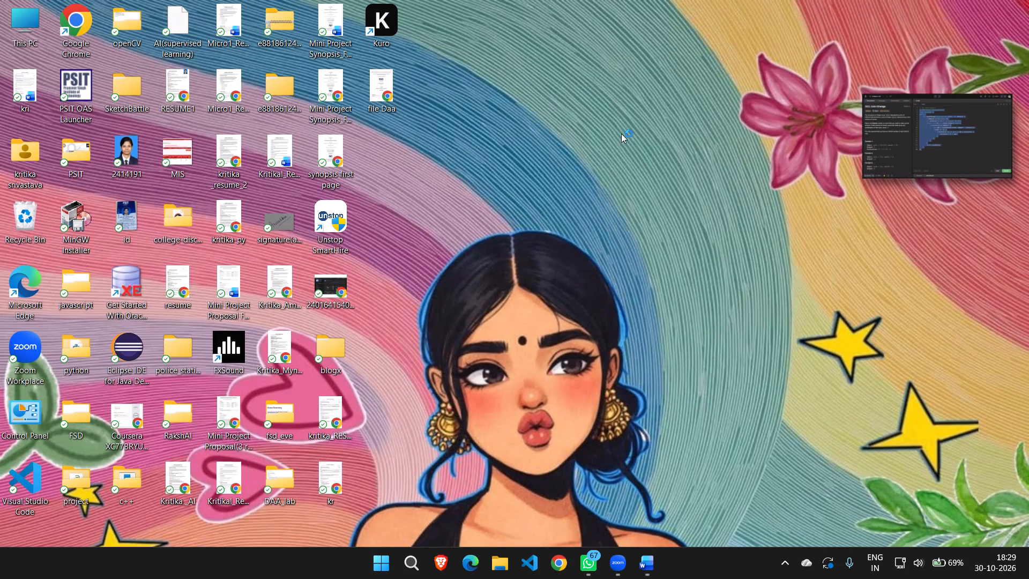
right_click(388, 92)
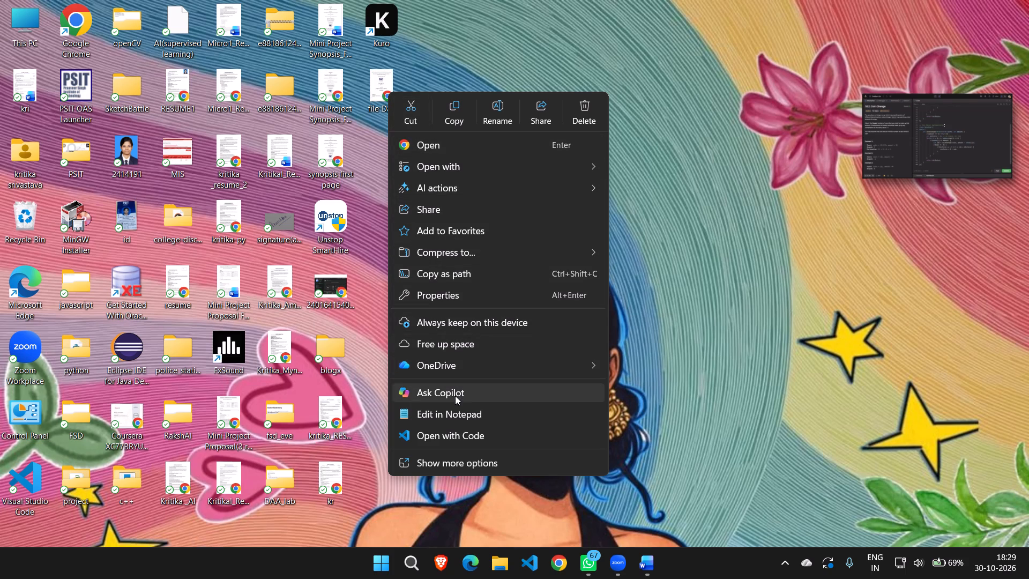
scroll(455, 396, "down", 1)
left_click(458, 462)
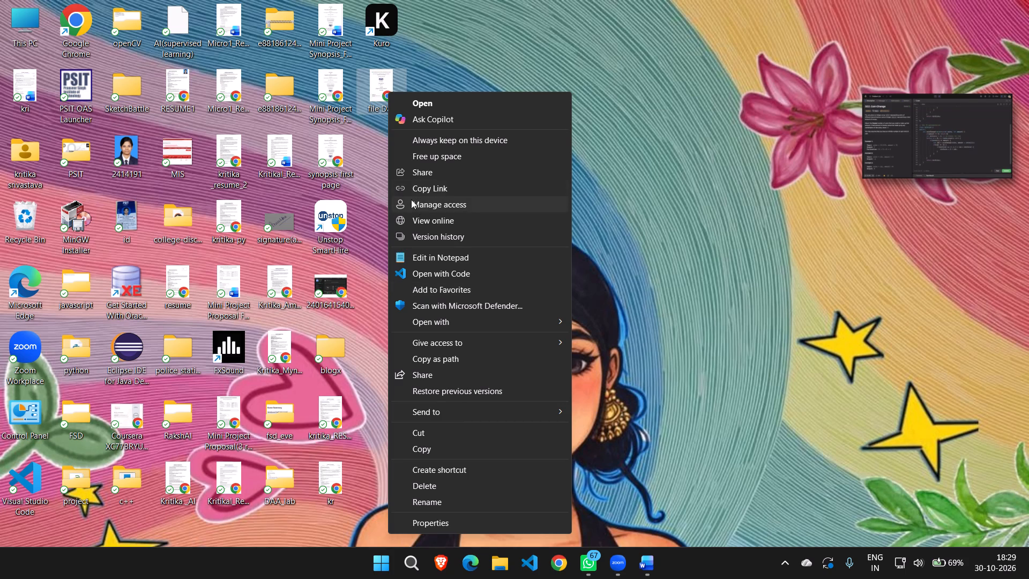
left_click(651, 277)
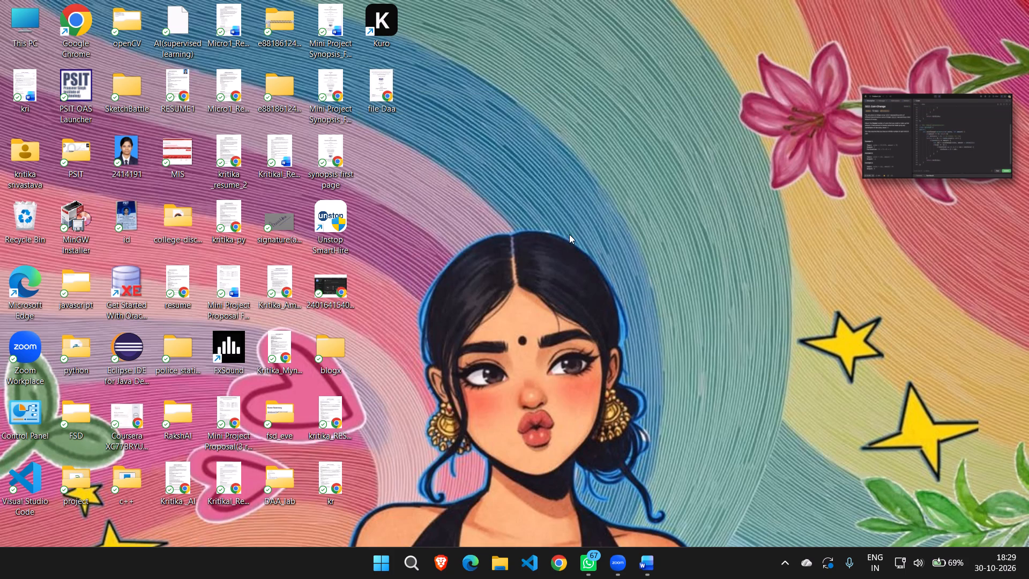
Open the file Daa PDF from the desktop in Chrome, dismiss the annotations tip and show the page thumbnails.
double_click(377, 72)
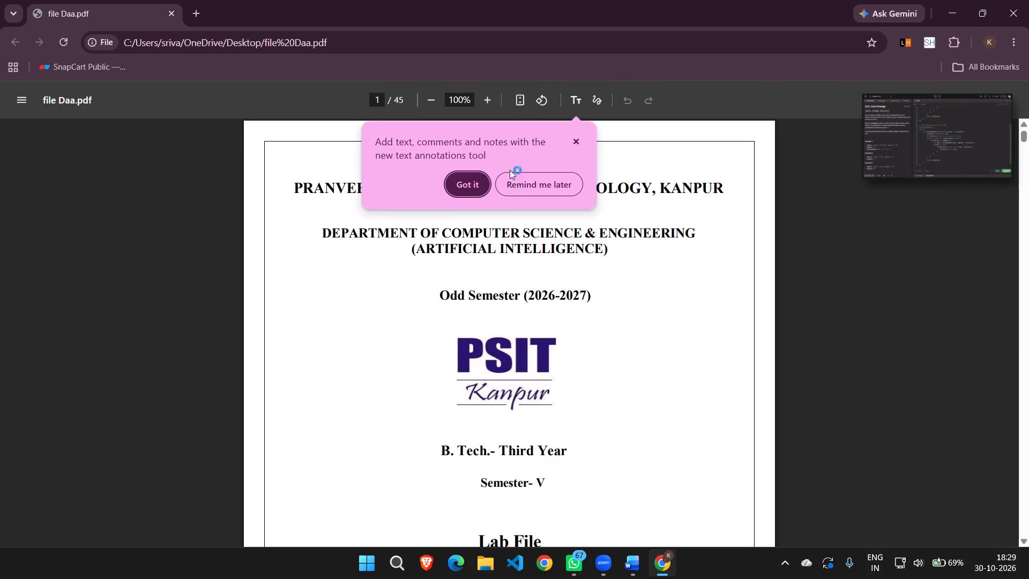
left_click(573, 143)
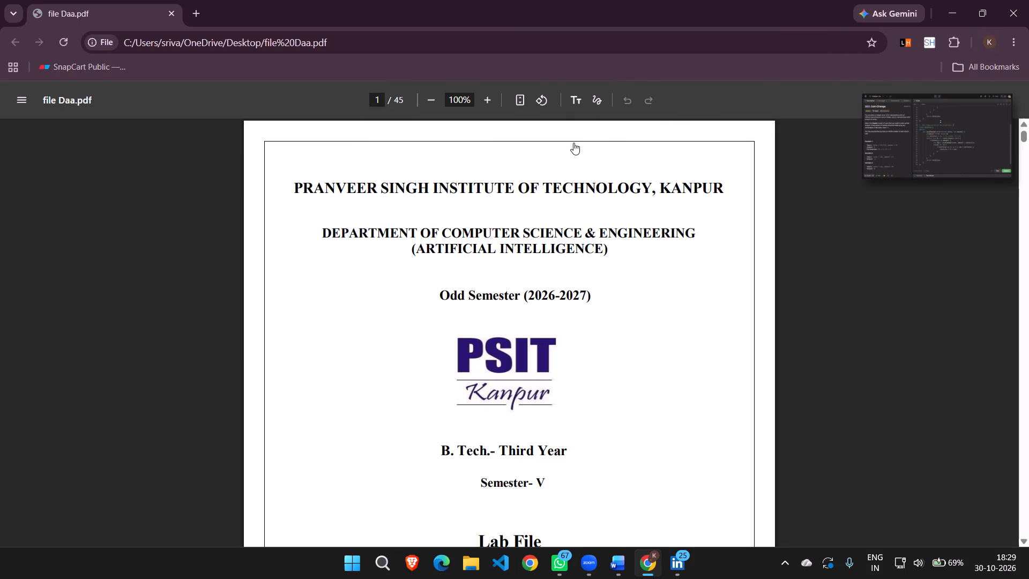
left_click(25, 102)
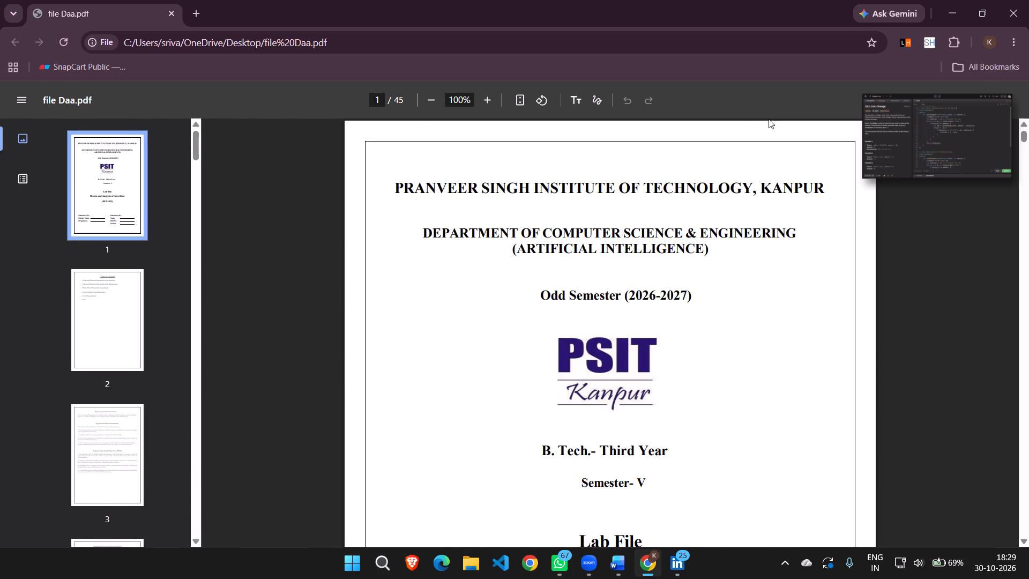
left_click(724, 150)
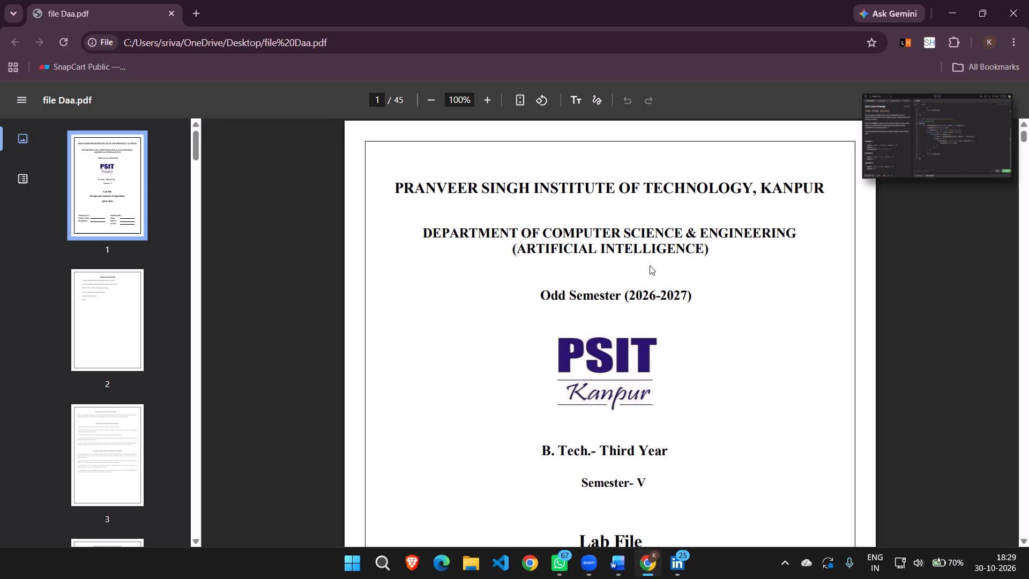
Switch to Word, look through the recovered DAA_Lab_file_template_2026-27 document down to its index table, and minimize it.
left_click(624, 569)
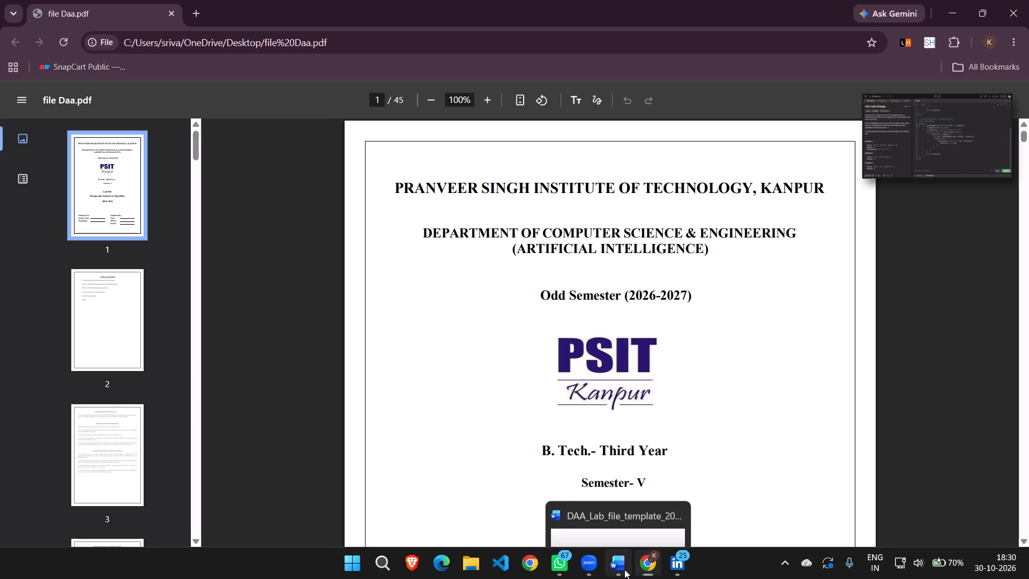
left_click(617, 500)
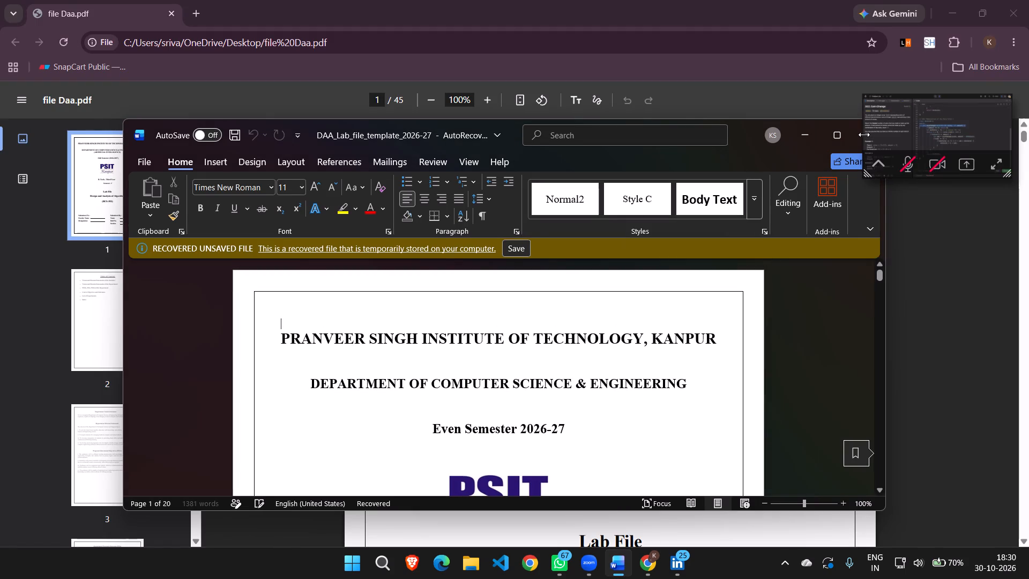
left_click(842, 136)
scroll(659, 397, "down", 2)
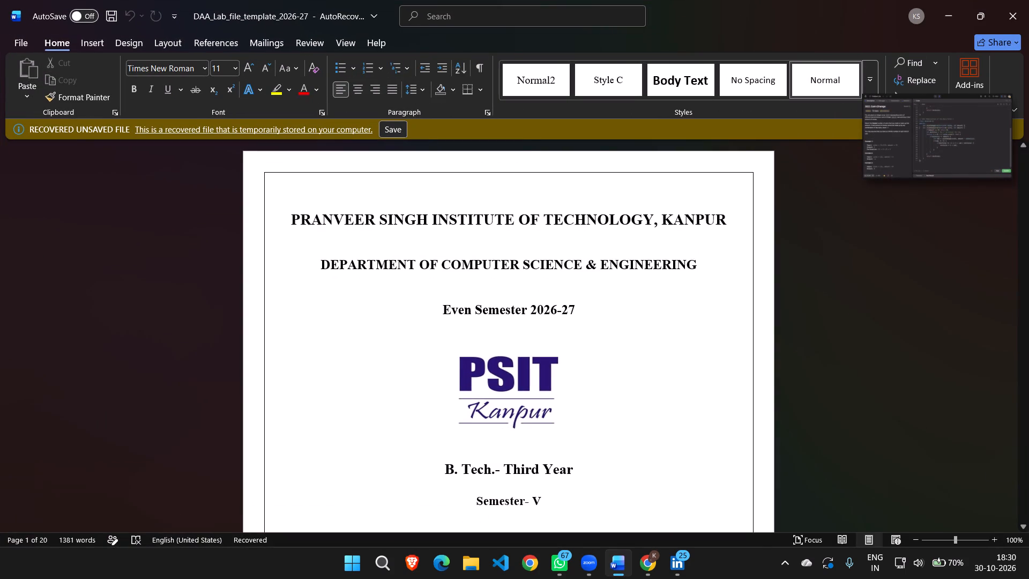
scroll(659, 397, "down", 9)
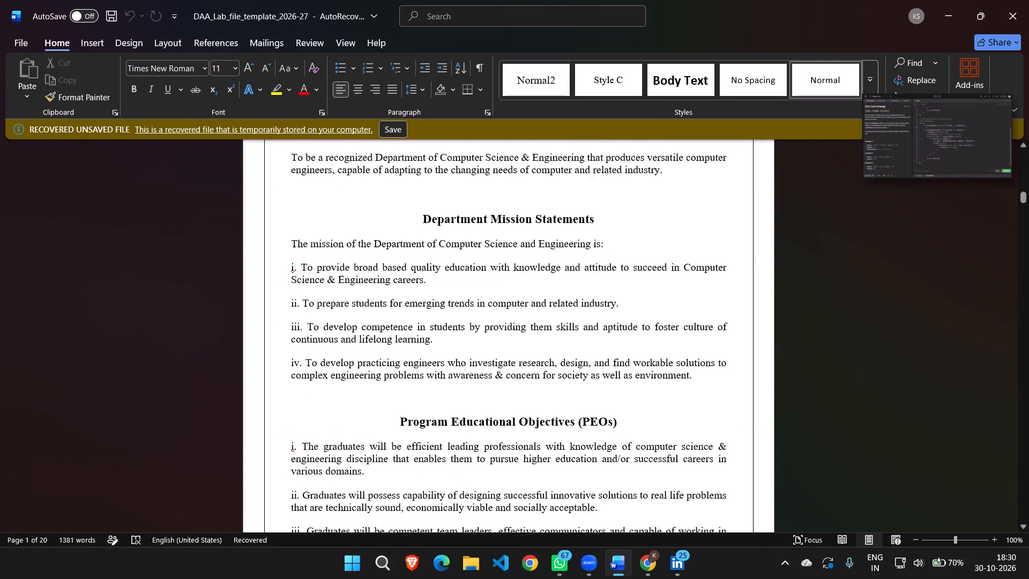
scroll(659, 397, "down", 1)
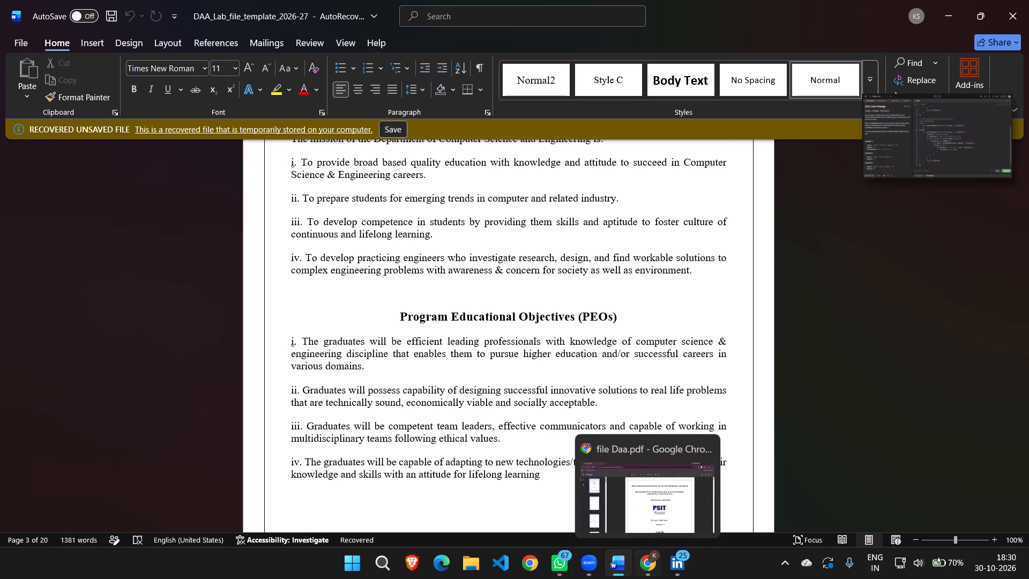
scroll(602, 209, "down", 13)
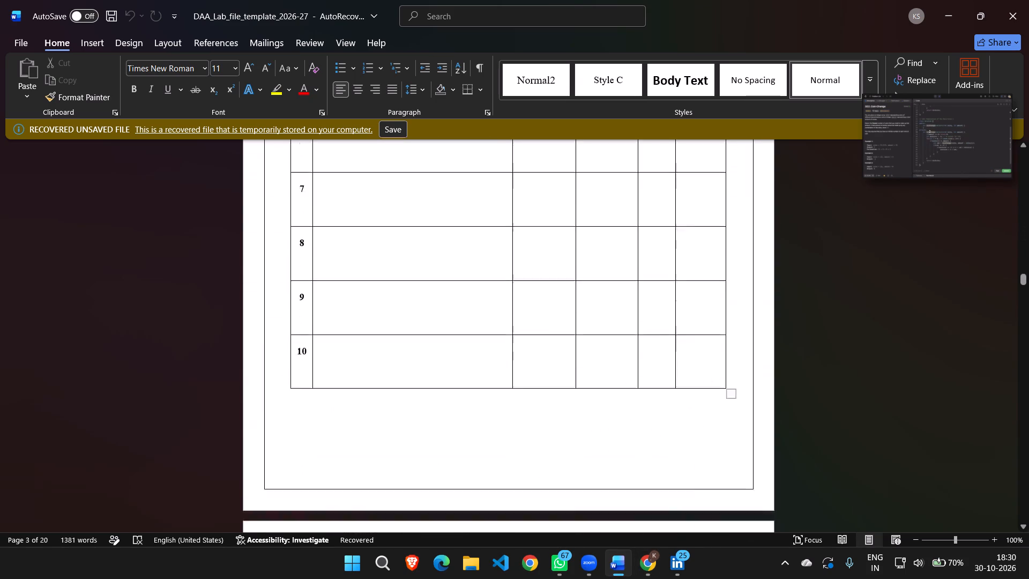
left_click(948, 14)
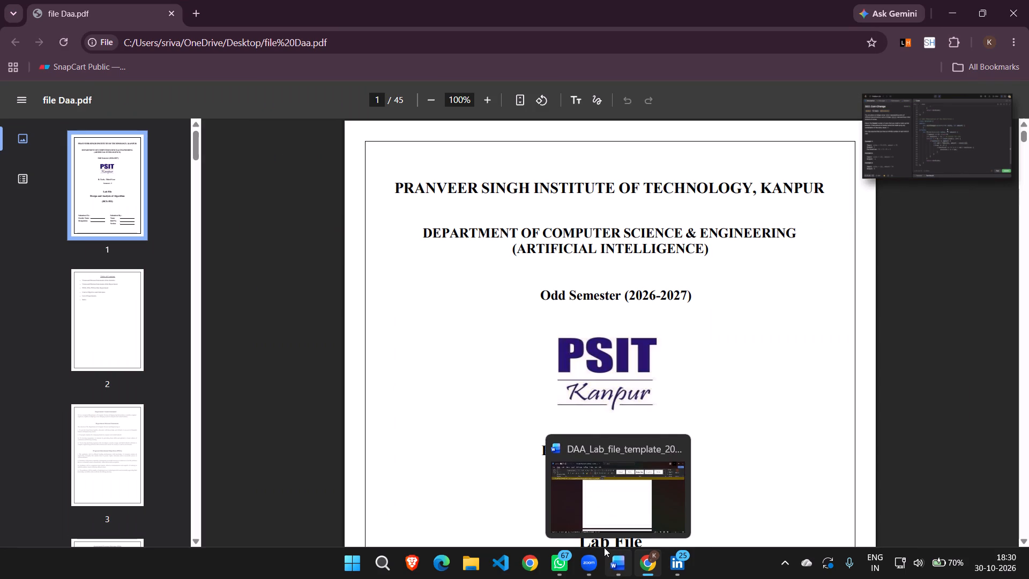
Review the file Daa PDF in Chrome from the cover page through the first lab's code and output, returning to the cover page.
scroll(598, 358, "down", 5)
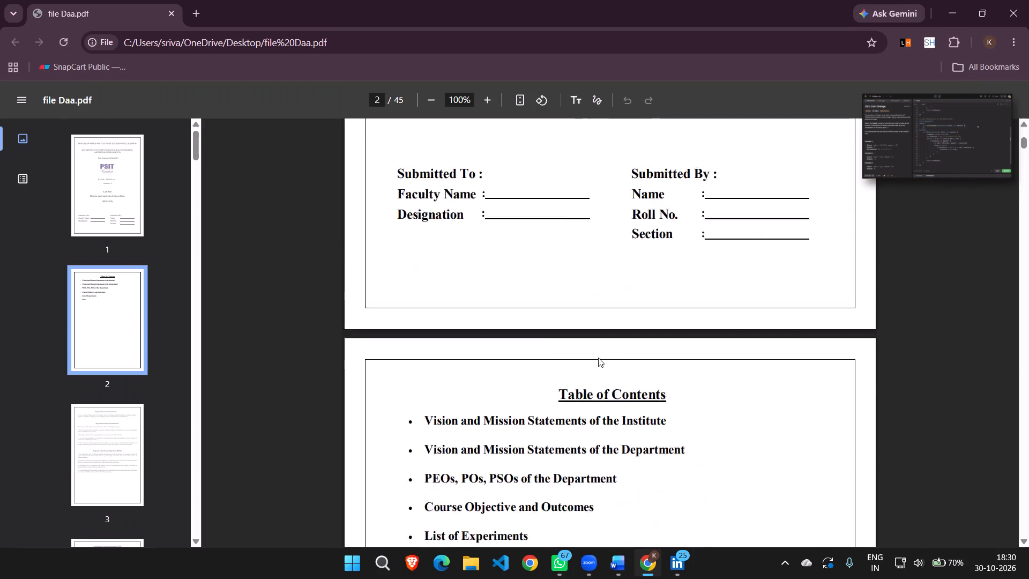
scroll(598, 358, "down", 8)
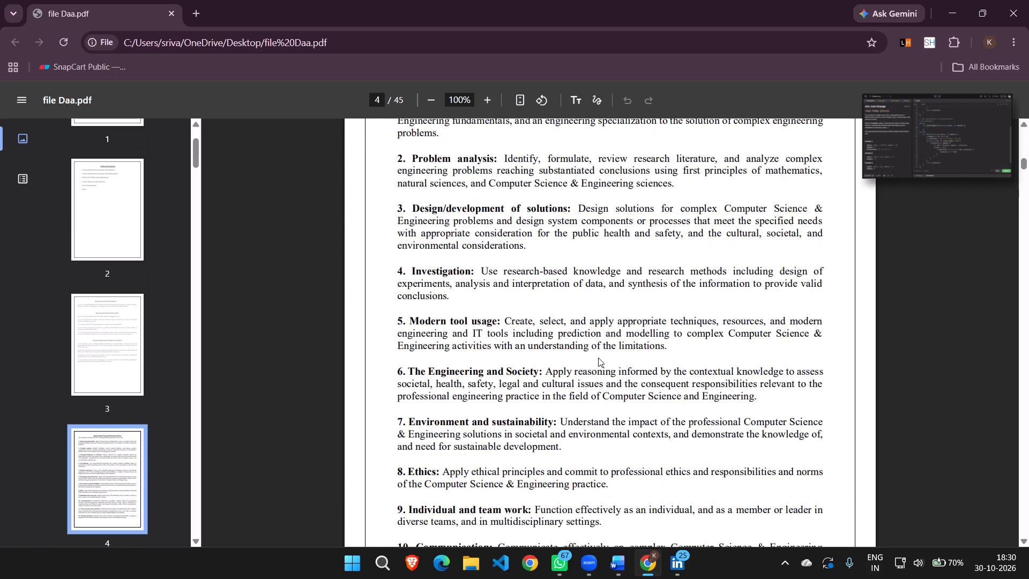
scroll(598, 358, "down", 16)
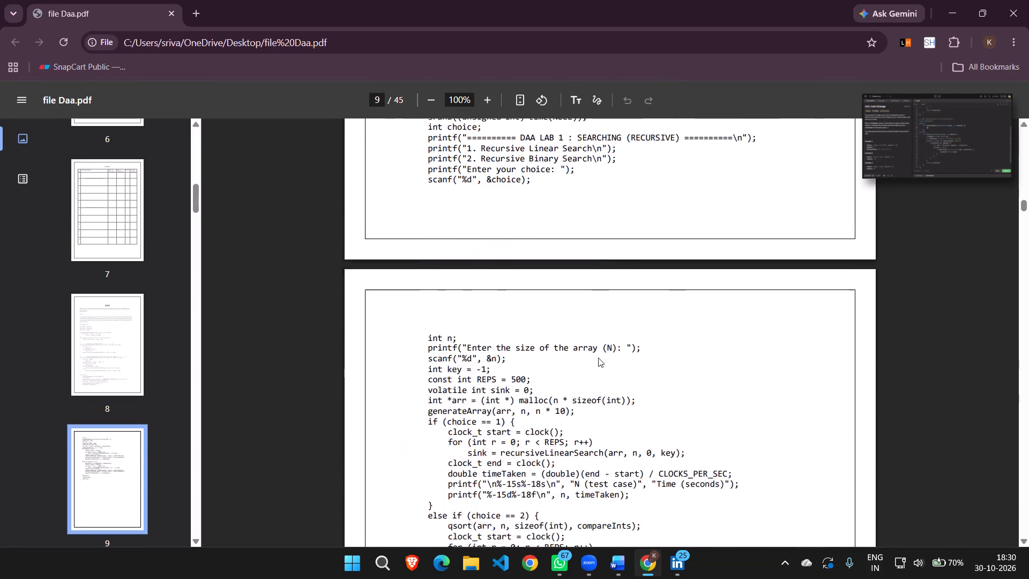
scroll(598, 358, "down", 4)
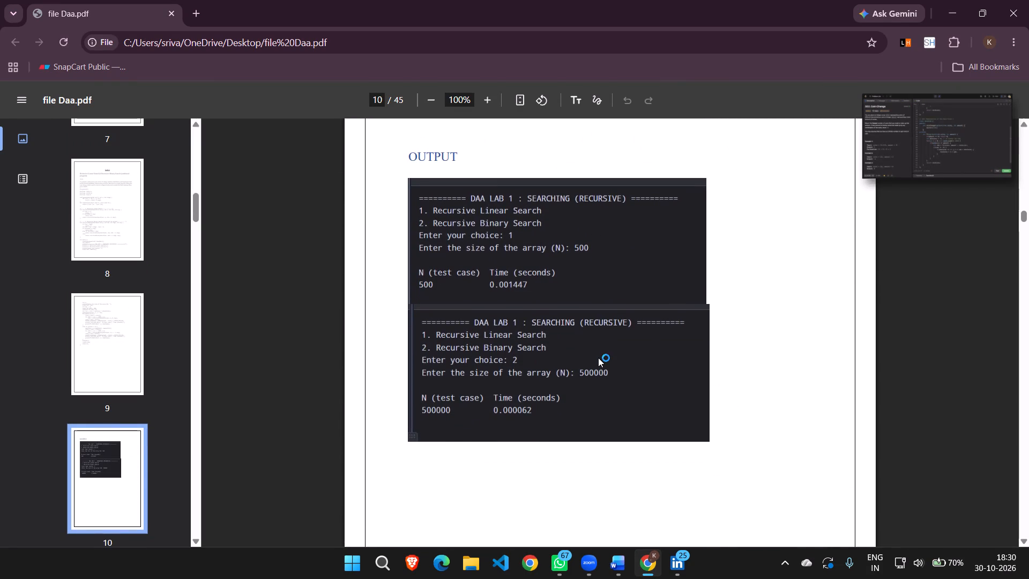
scroll(598, 358, "up", 3)
scroll(598, 358, "up", 20)
scroll(598, 358, "up", 20)
scroll(598, 358, "up", 7)
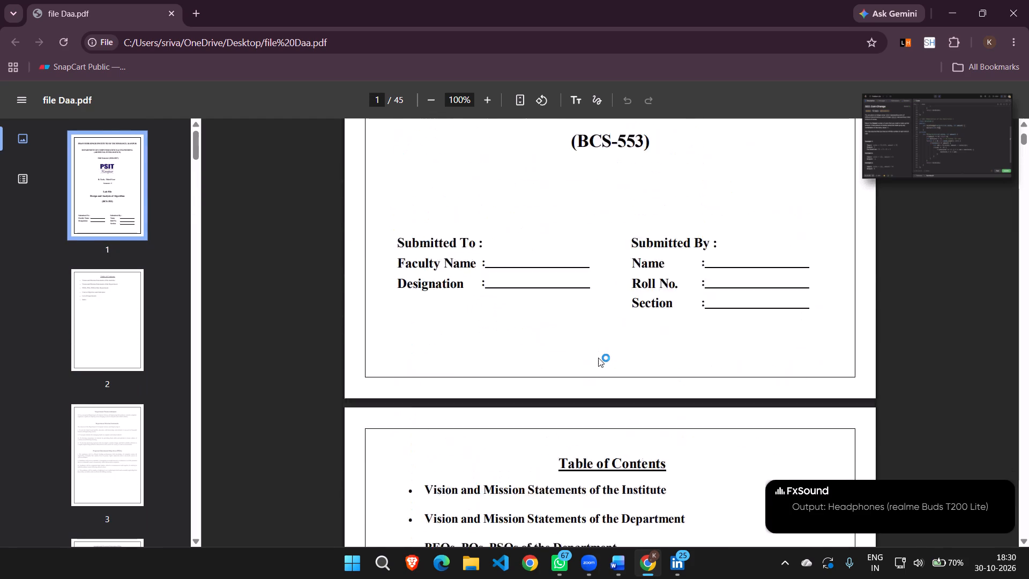
scroll(598, 358, "up", 3)
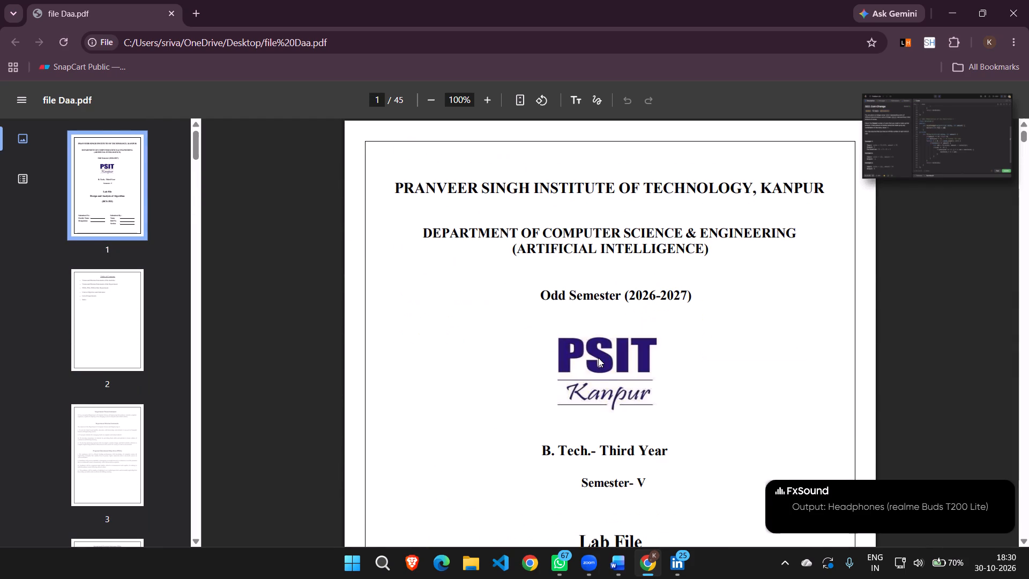
scroll(598, 358, "down", 1)
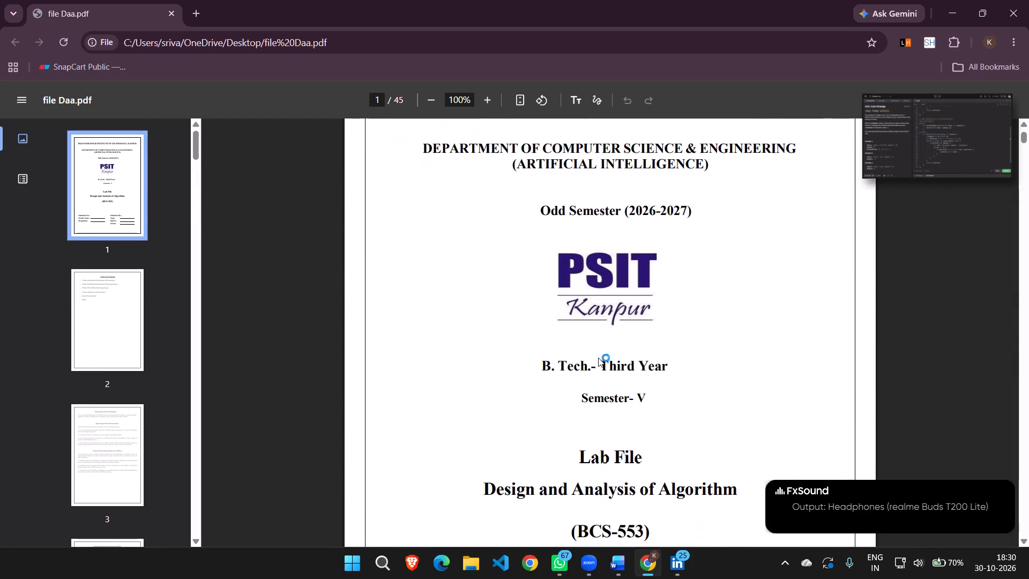
scroll(598, 358, "down", 2)
scroll(598, 358, "up", 1)
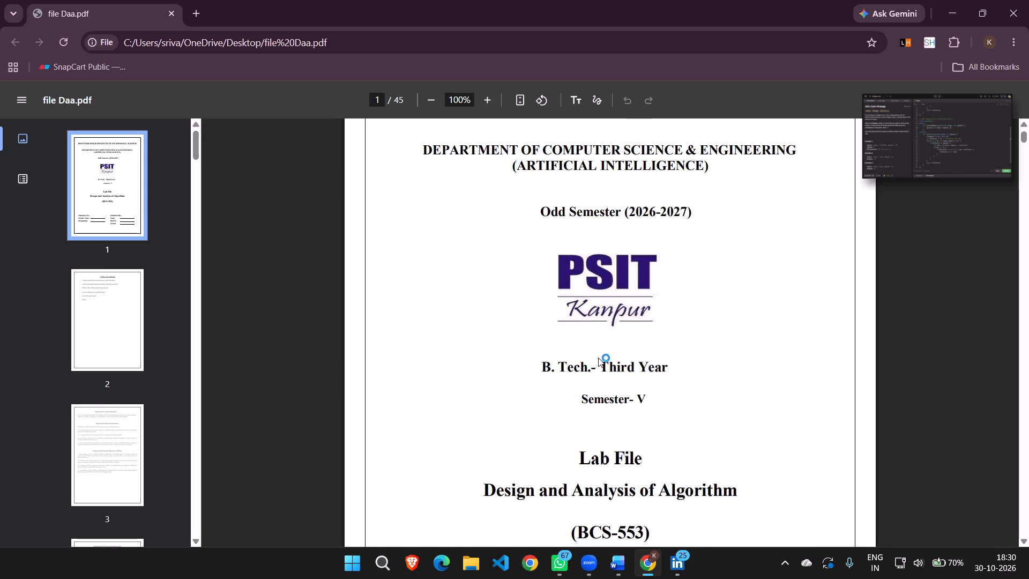
scroll(598, 358, "up", 3)
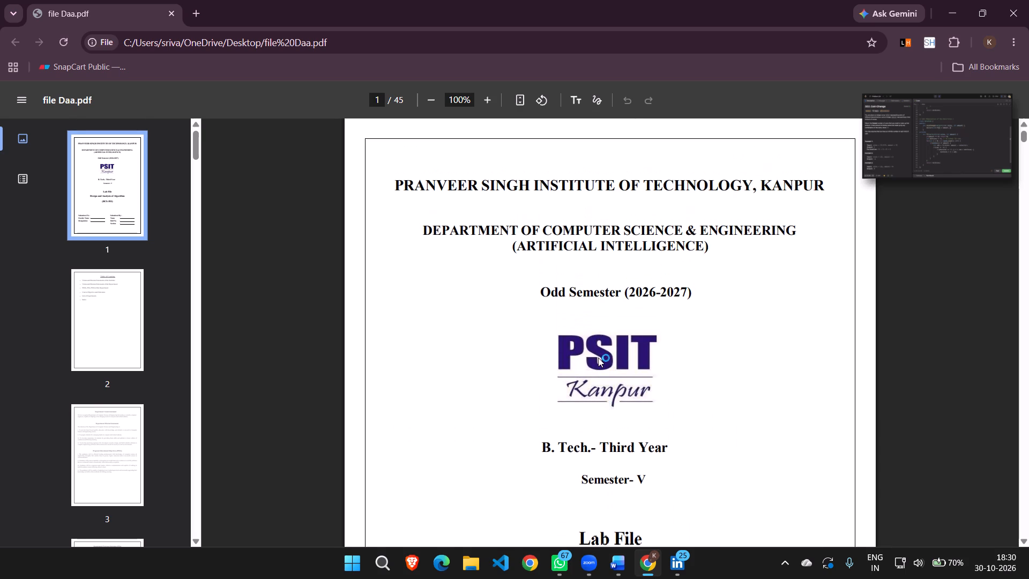
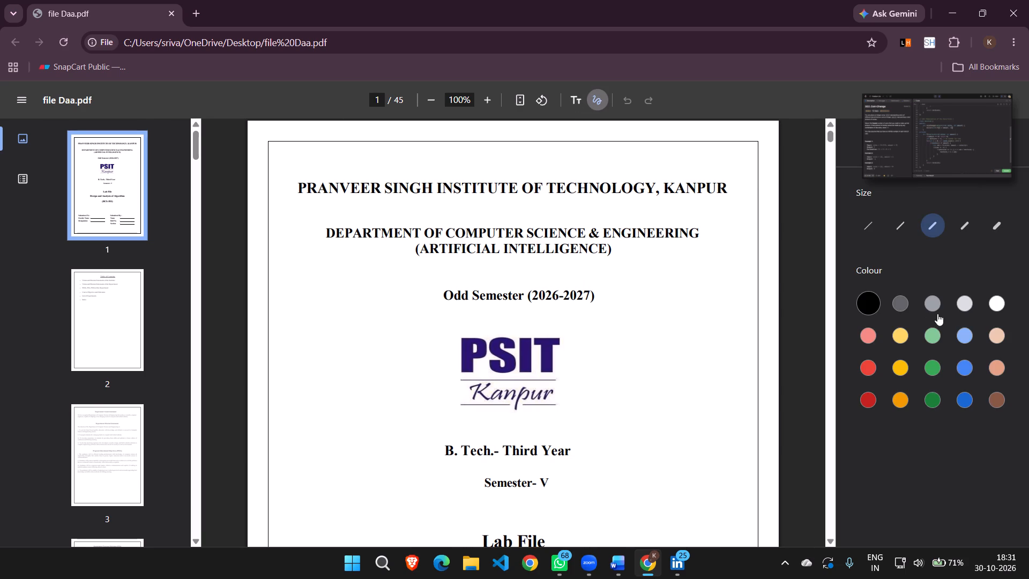
Paint over the word "(ARTIFICIAL" below the department name on the cover page with a white pen, switching to the thickest stroke size.
left_click(996, 294)
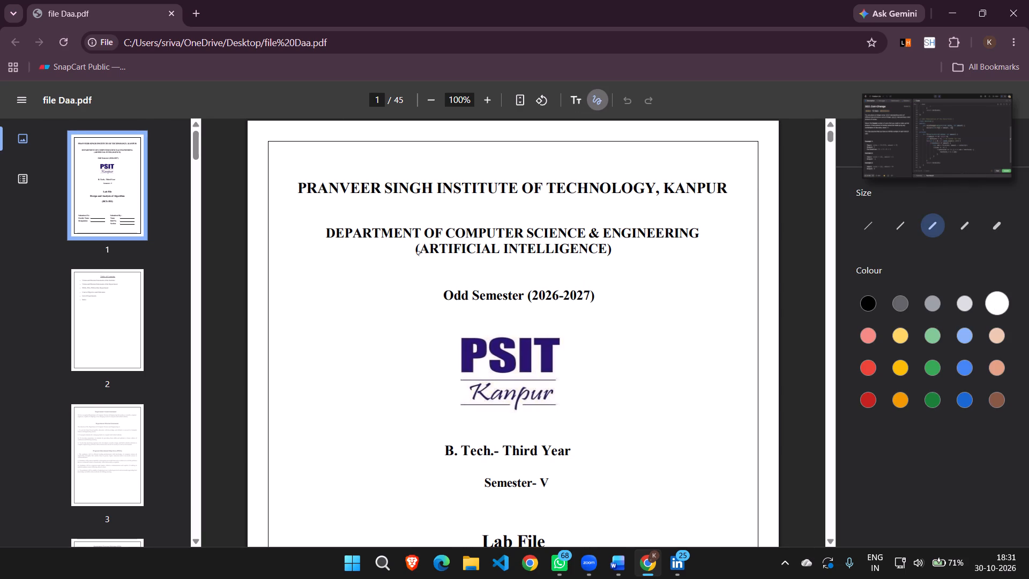
left_click_drag(418, 252, 437, 250)
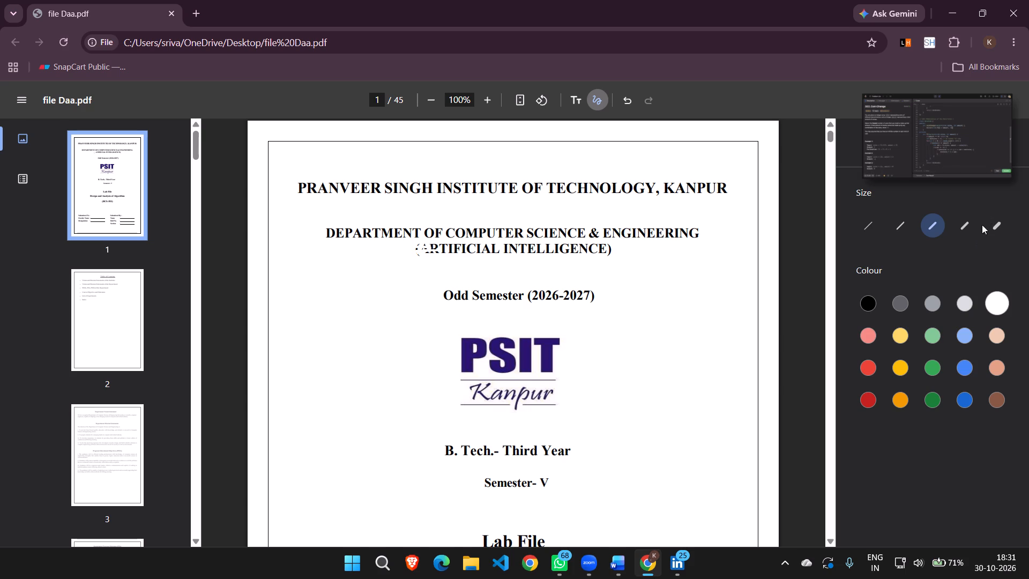
left_click(993, 225)
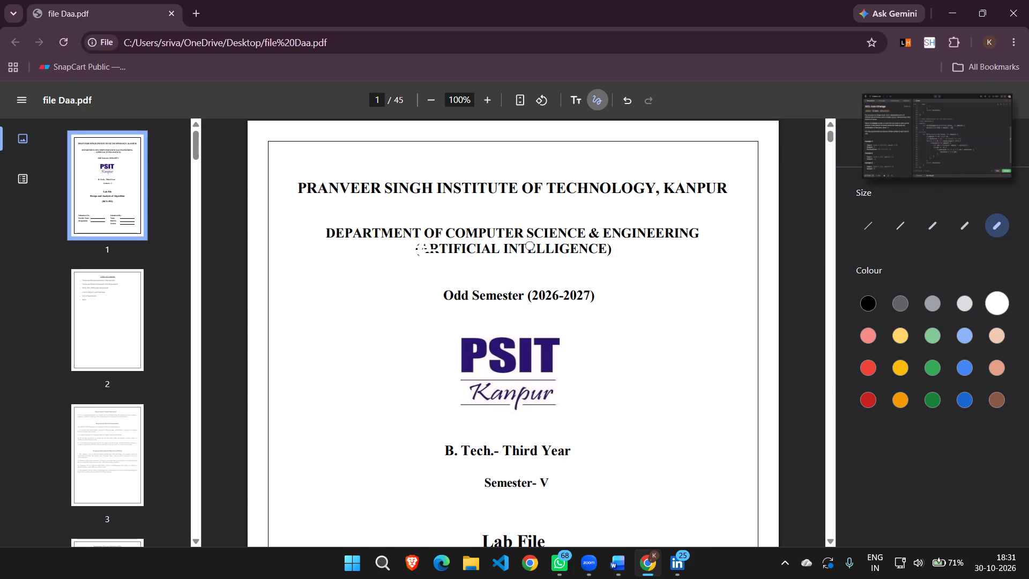
left_click_drag(532, 250, 424, 249)
left_click_drag(424, 249, 456, 246)
left_click_drag(456, 246, 491, 248)
left_click_drag(491, 248, 436, 257)
left_click_drag(436, 257, 493, 249)
Cover the remaining word "INTELLIGENCE)" below the department name with thick white pen strokes.
left_click_drag(493, 249, 494, 247)
left_click_drag(494, 247, 518, 253)
left_click_drag(518, 253, 528, 246)
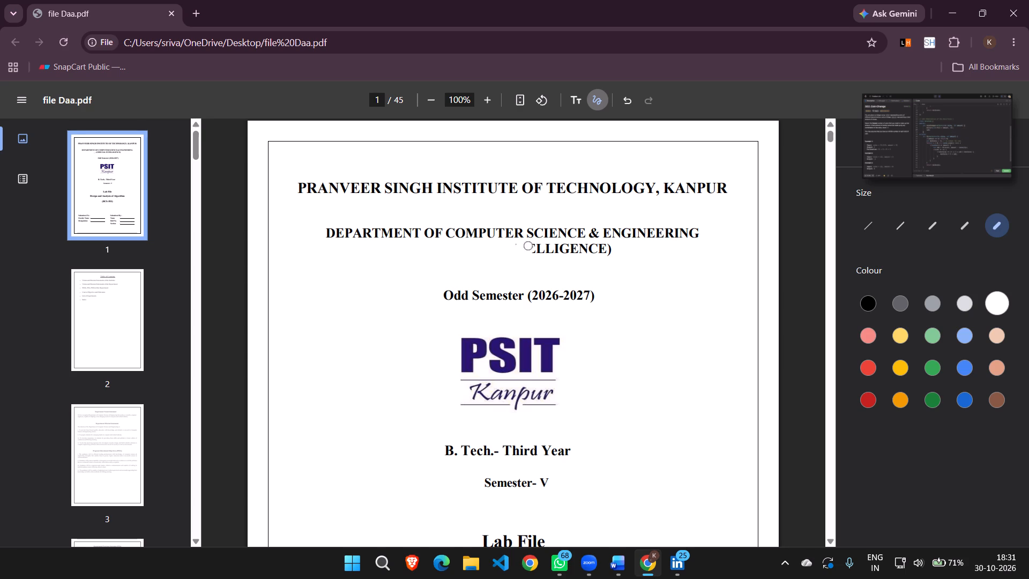
left_click_drag(528, 246, 540, 250)
left_click_drag(540, 250, 545, 245)
left_click_drag(545, 245, 587, 248)
left_click_drag(587, 248, 617, 251)
left_click_drag(617, 251, 610, 256)
left_click_drag(610, 256, 610, 256)
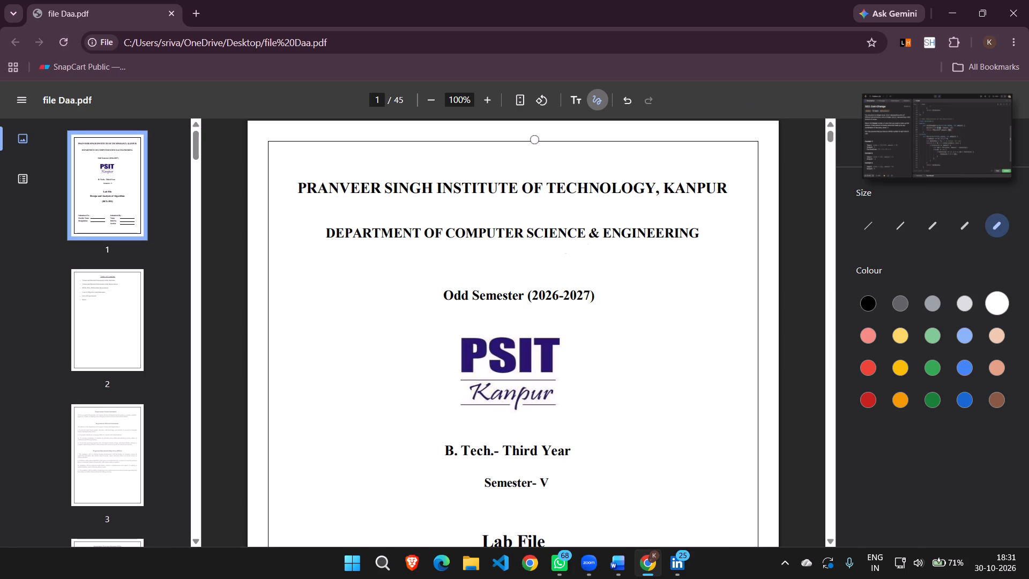
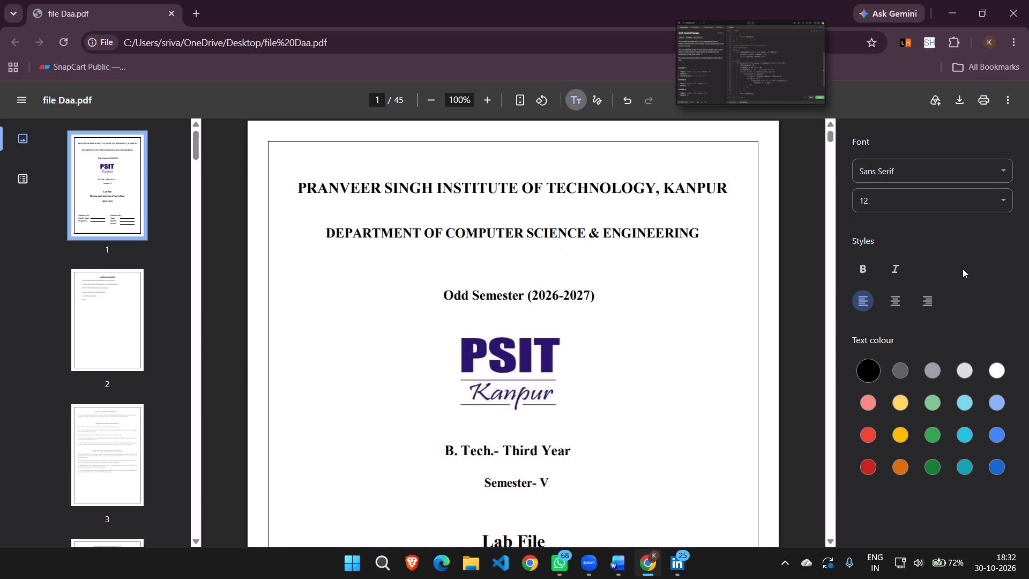
Add a text box reading "( DATA SCIENCE)" at size 16 in the blanked space below the department name.
scroll(963, 269, "down", 1)
scroll(959, 317, "down", 1)
left_click(542, 265)
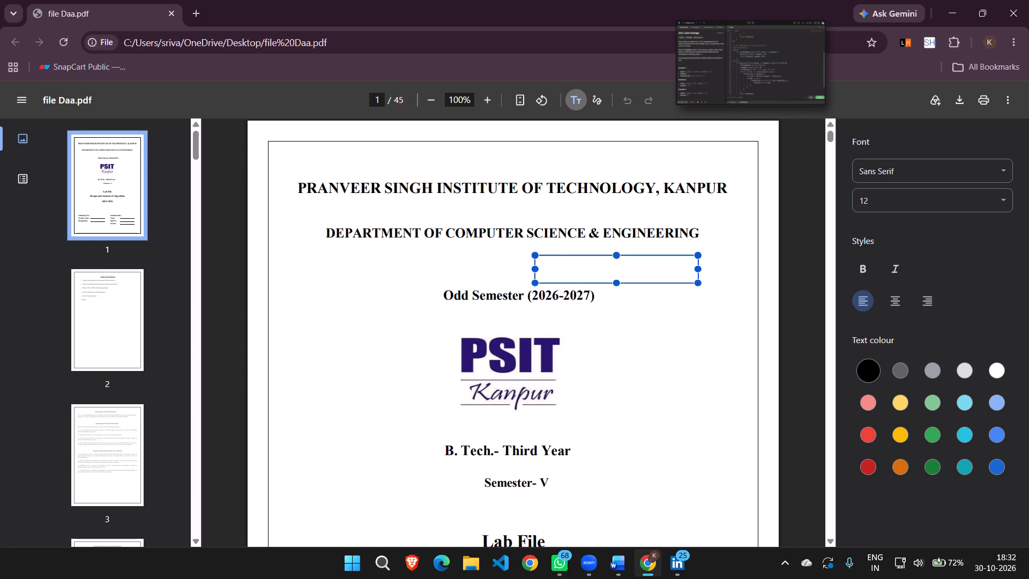
key("shift+parenleft")
left_click(894, 190)
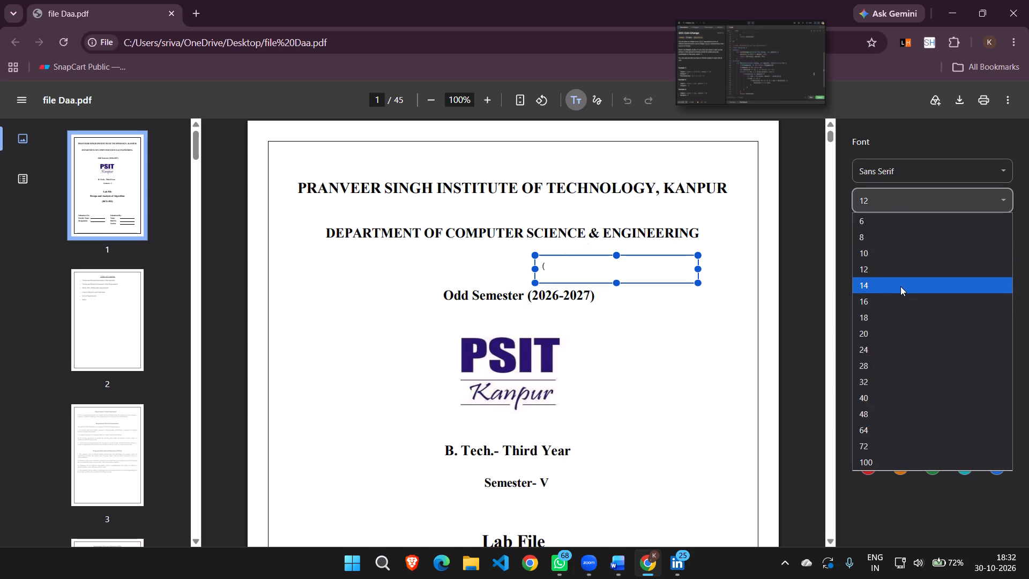
left_click(906, 296)
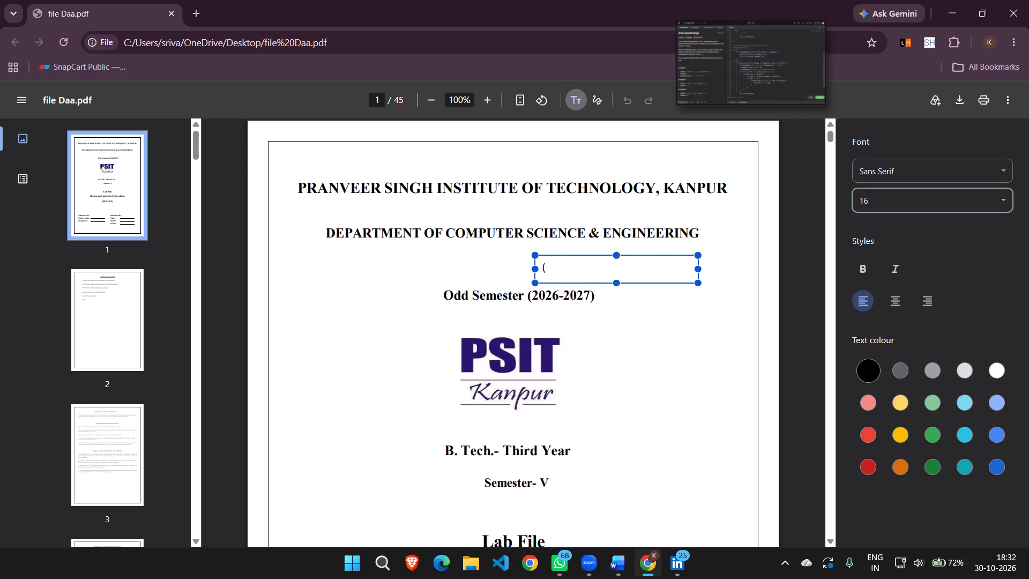
left_click(615, 266)
key("space")
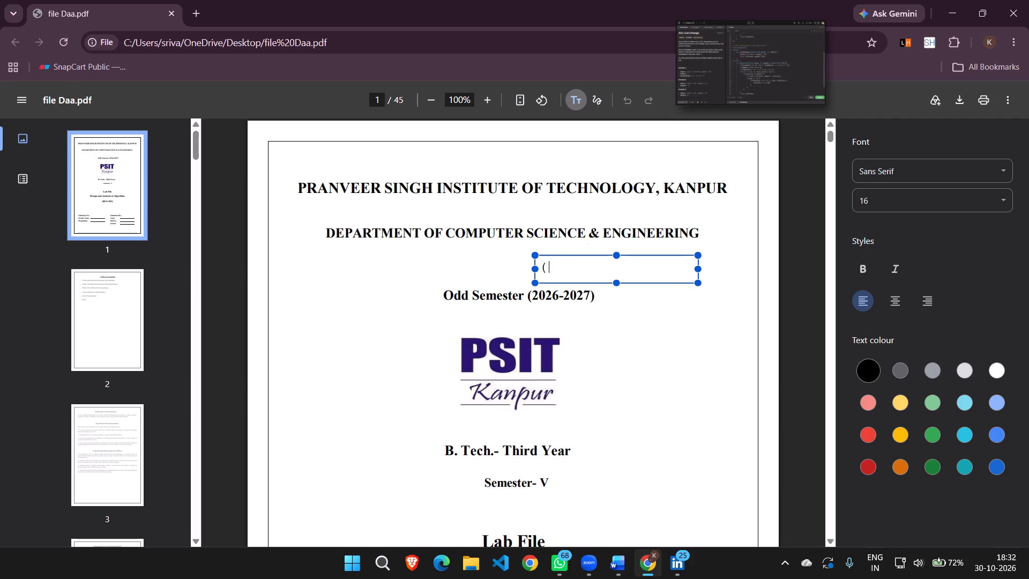
type("Data")
key("BackSpace")
key("BackSpace")
key("BackSpace")
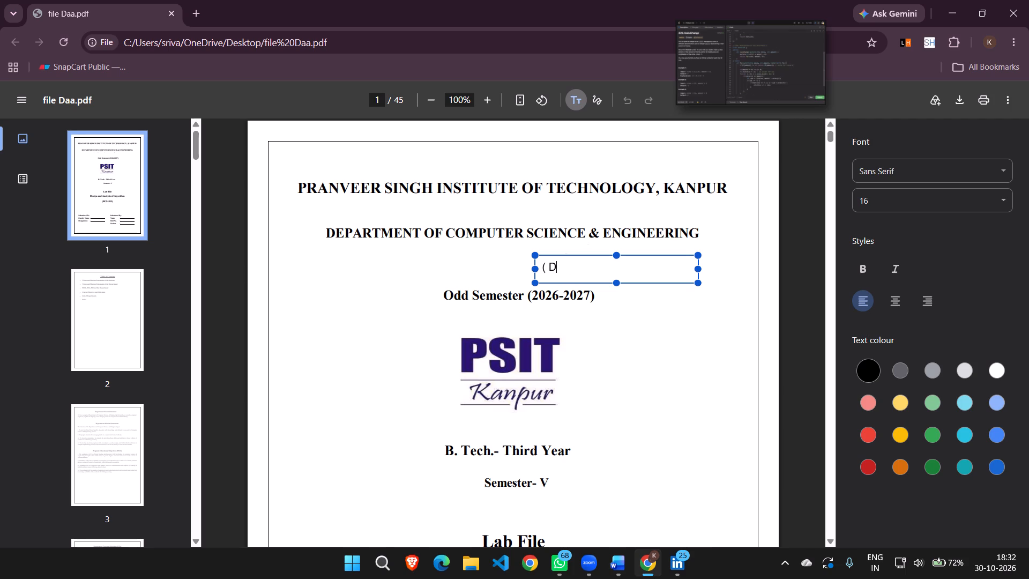
type("ATA SCIENCE")
key("shift+parenright")
Make the "( DATA SCIENCE)" text bold and set its size to 18.
left_click(863, 271)
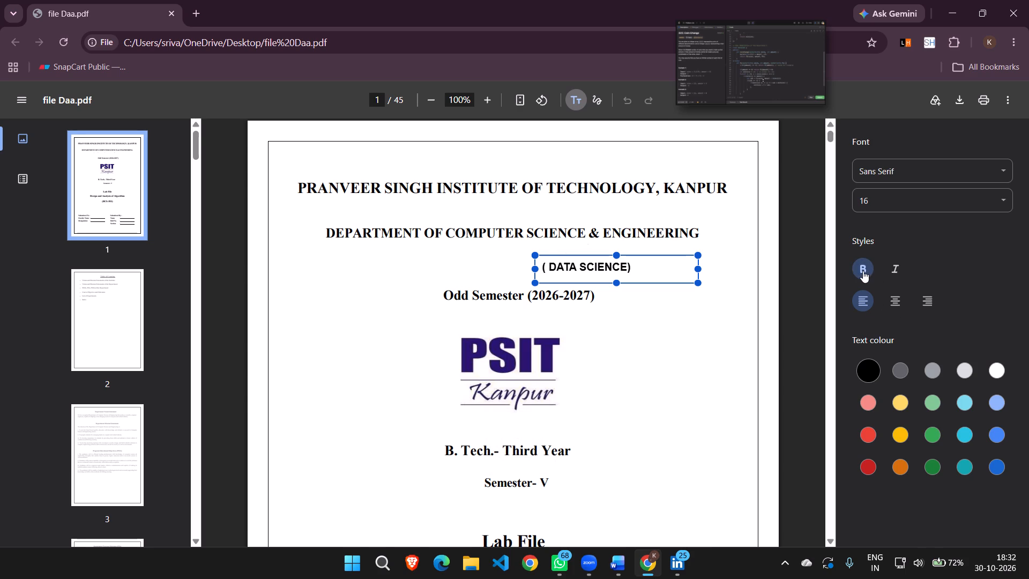
left_click(944, 202)
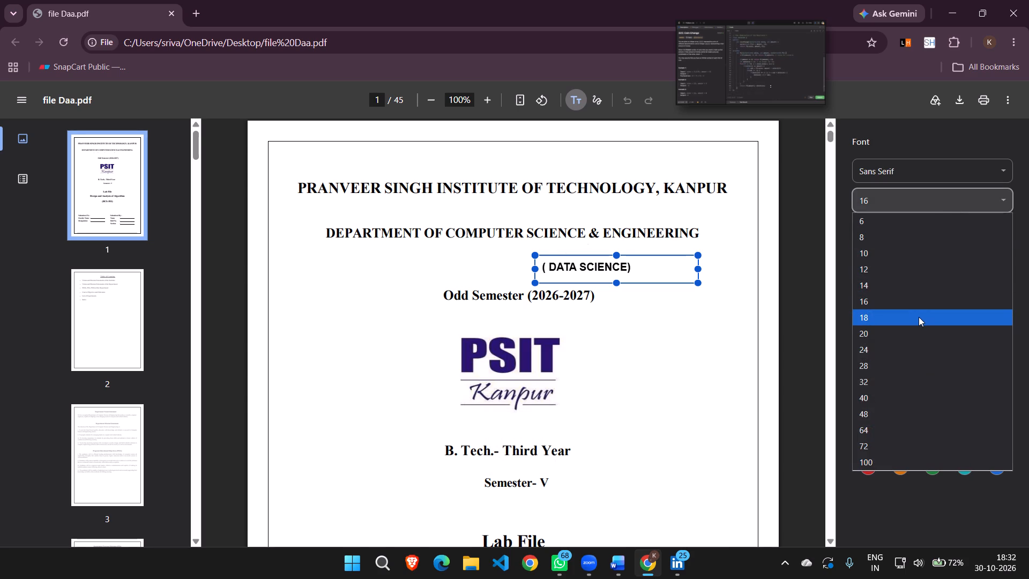
left_click(919, 317)
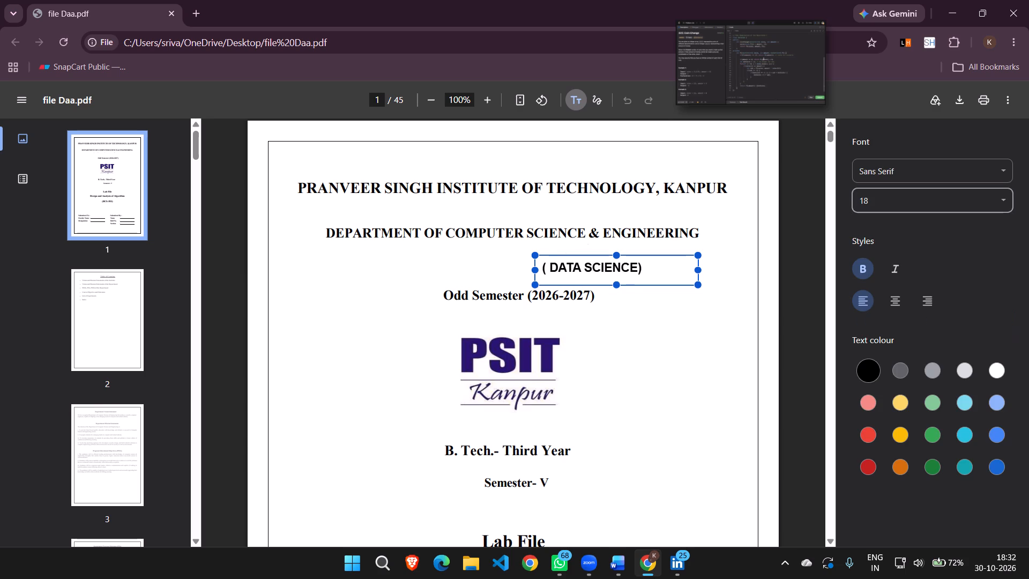
left_click(650, 271)
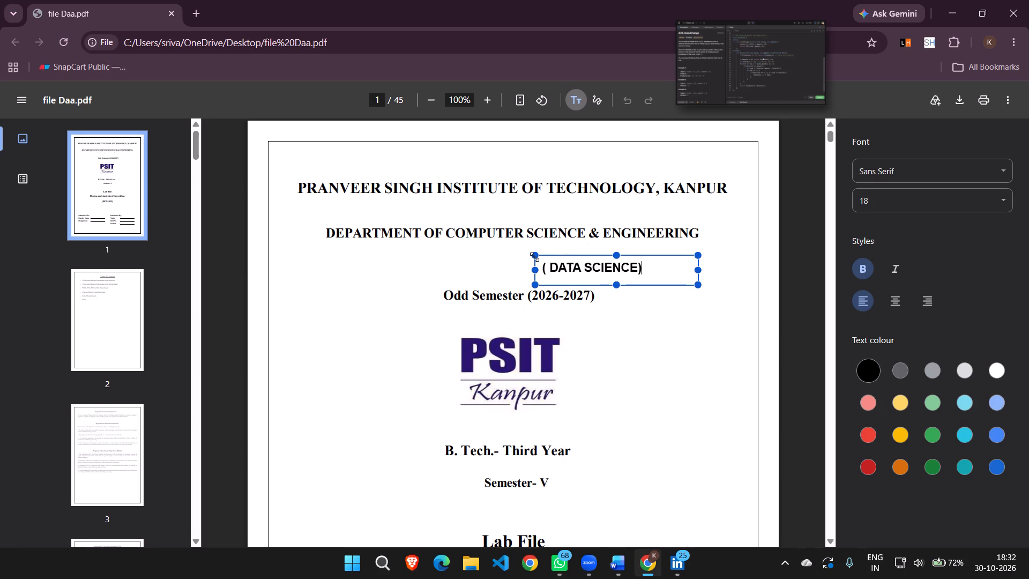
Move the "( DATA SCIENCE)" text box toward the page centre under the department name and widen it on both sides.
left_click_drag(538, 262, 454, 252)
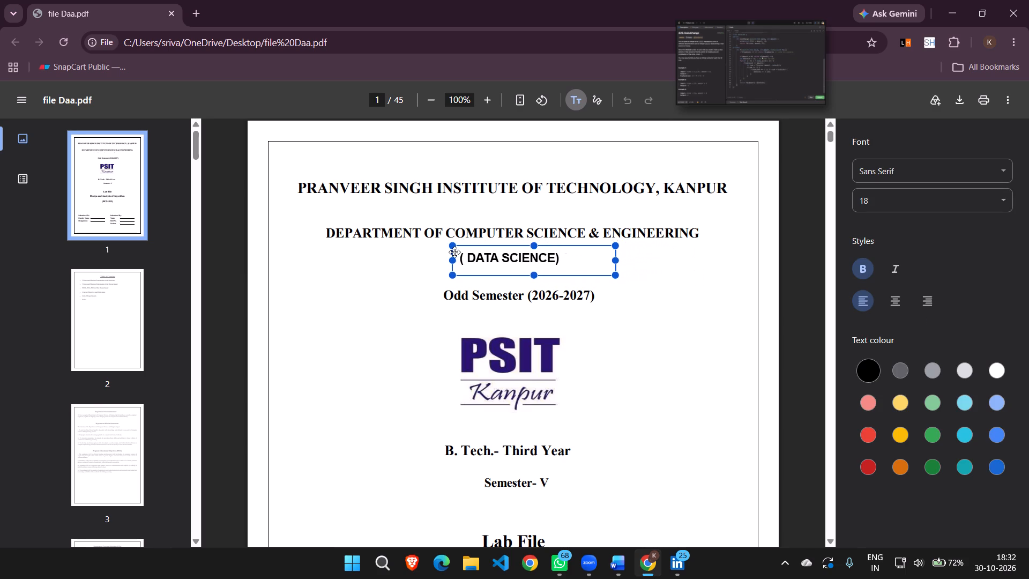
left_click_drag(454, 252, 458, 250)
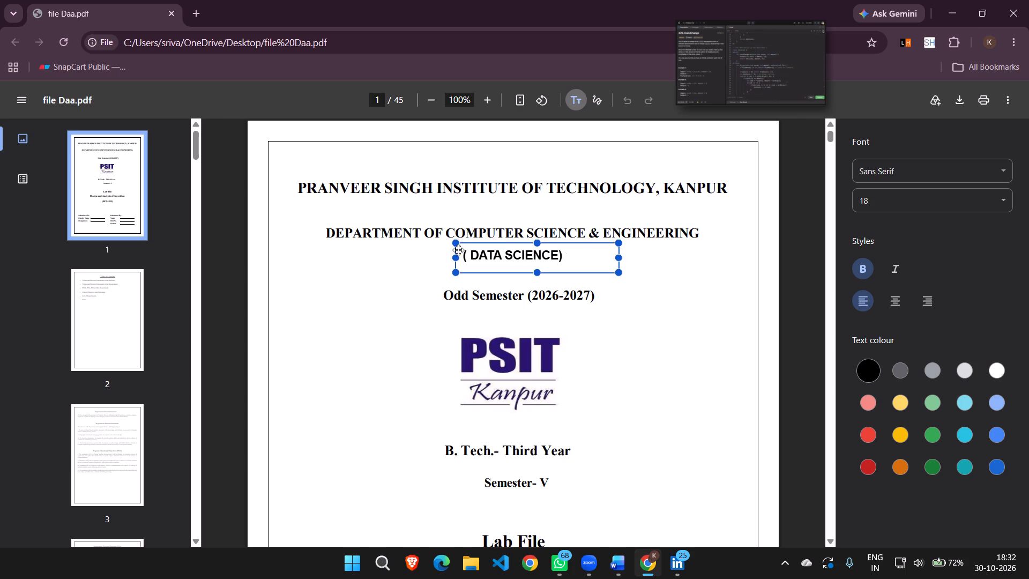
left_click_drag(458, 250, 460, 257)
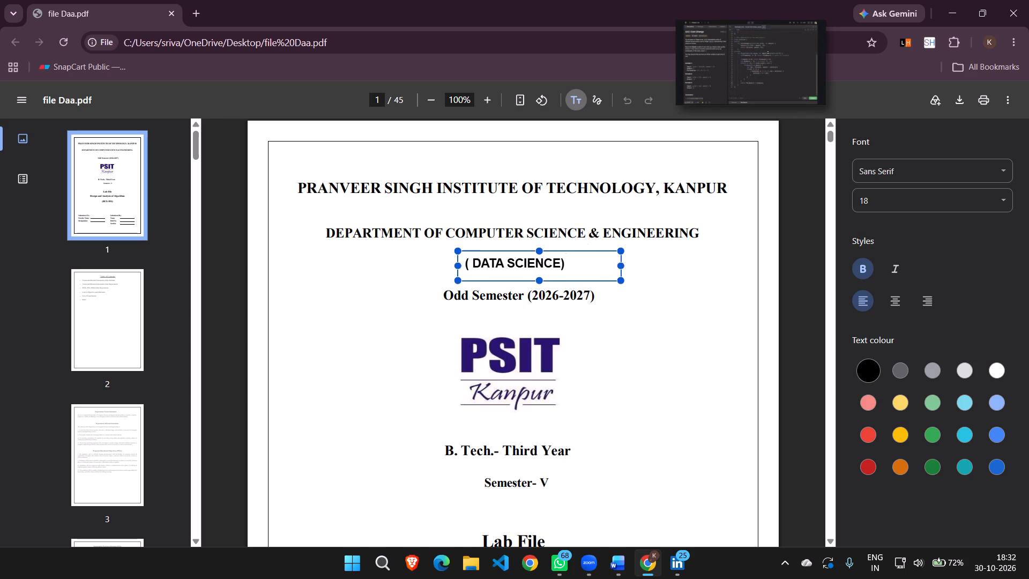
left_click_drag(621, 268, 627, 265)
left_click_drag(627, 265, 659, 264)
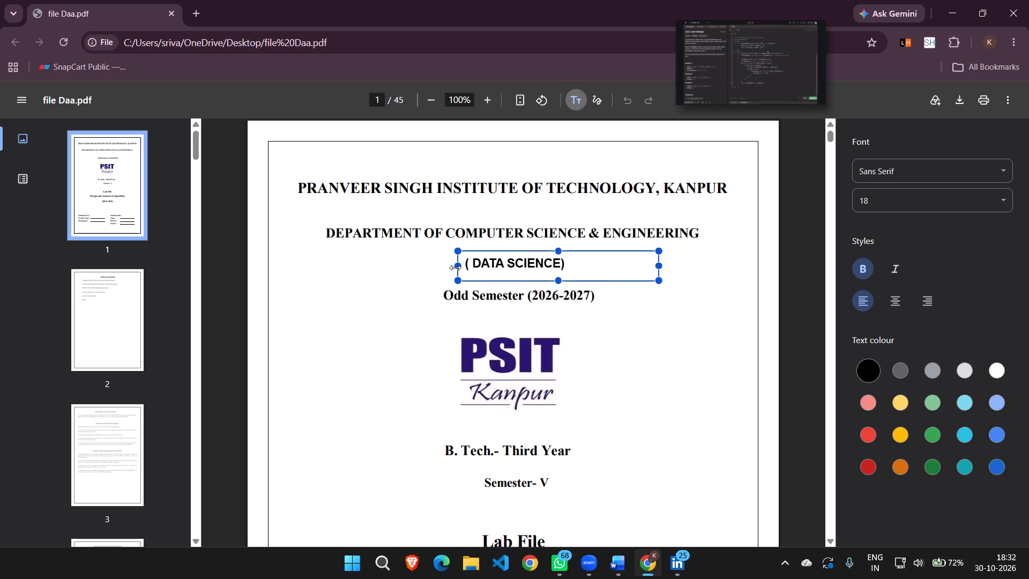
left_click_drag(455, 268, 399, 260)
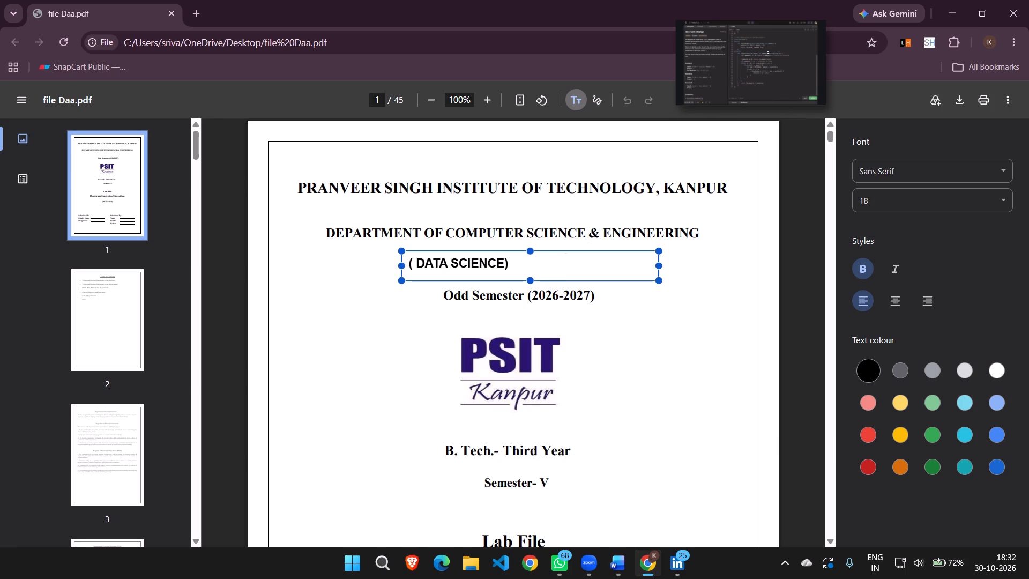
left_click_drag(398, 261, 435, 256)
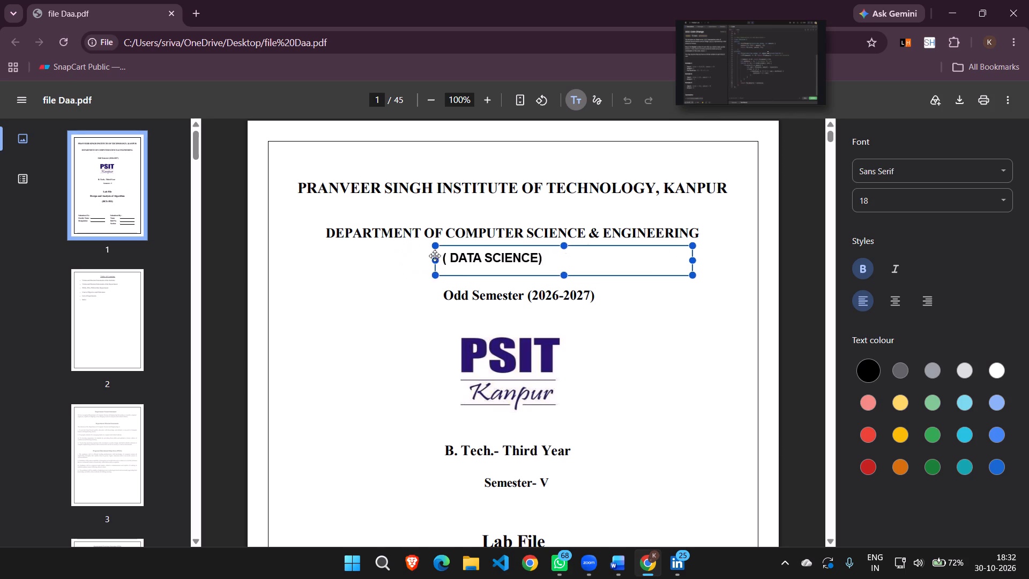
left_click_drag(435, 256, 444, 262)
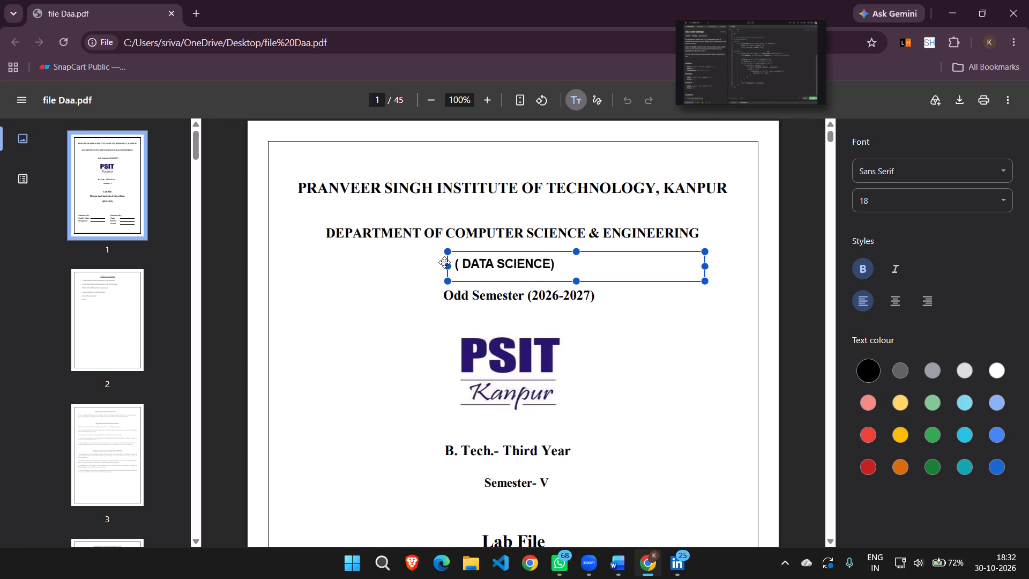
left_click_drag(444, 262, 444, 258)
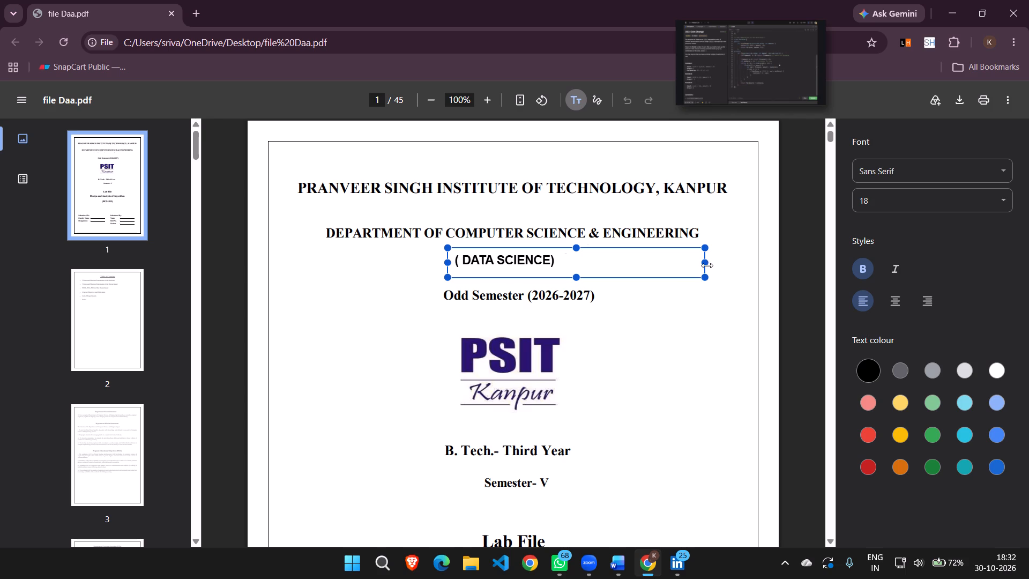
Narrow the "( DATA SCIENCE)" text box, keeping the text on one line, and centre it above the Odd Semester line.
left_click_drag(707, 265, 563, 263)
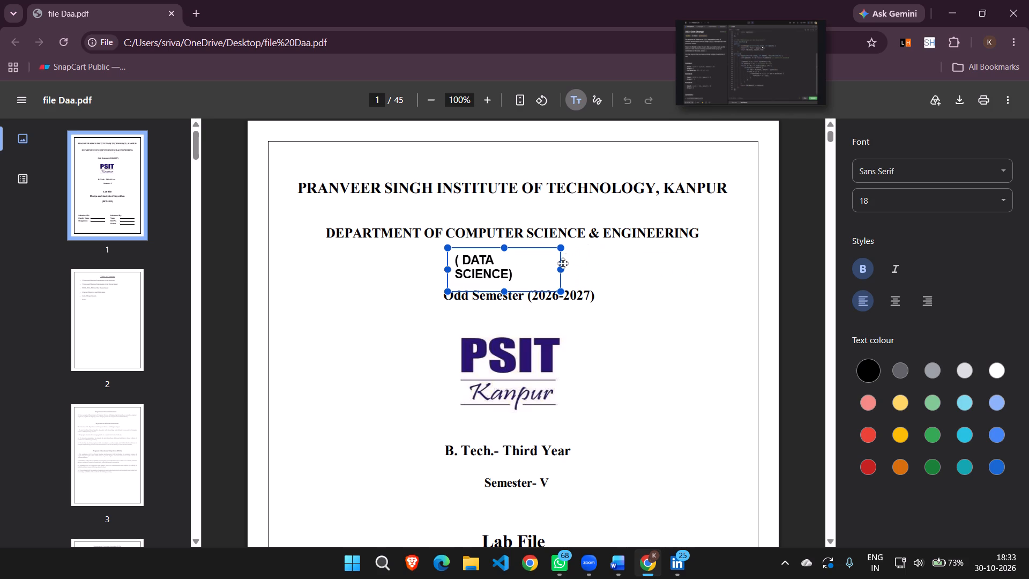
left_click_drag(563, 263, 534, 265)
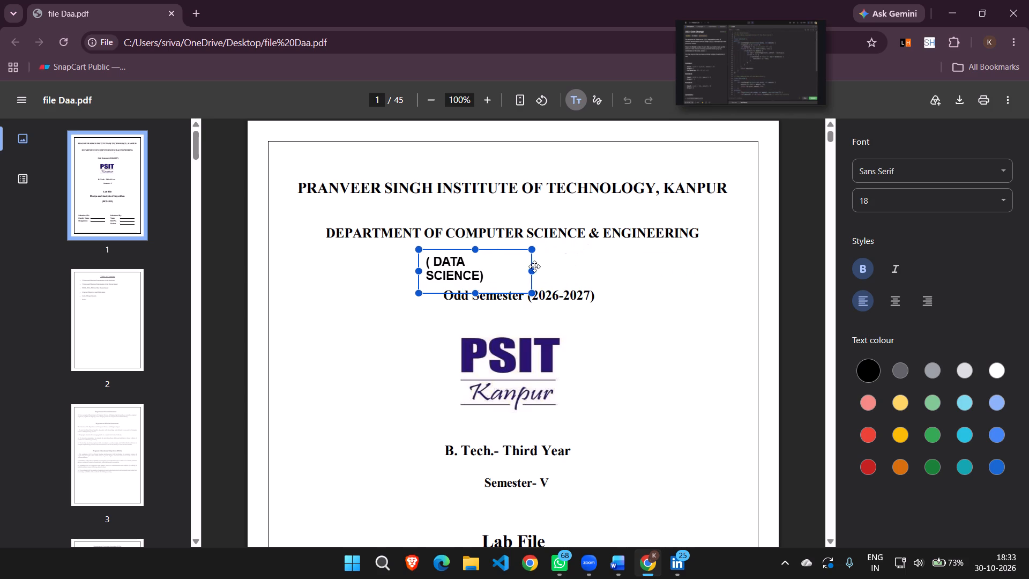
left_click_drag(535, 273, 574, 267)
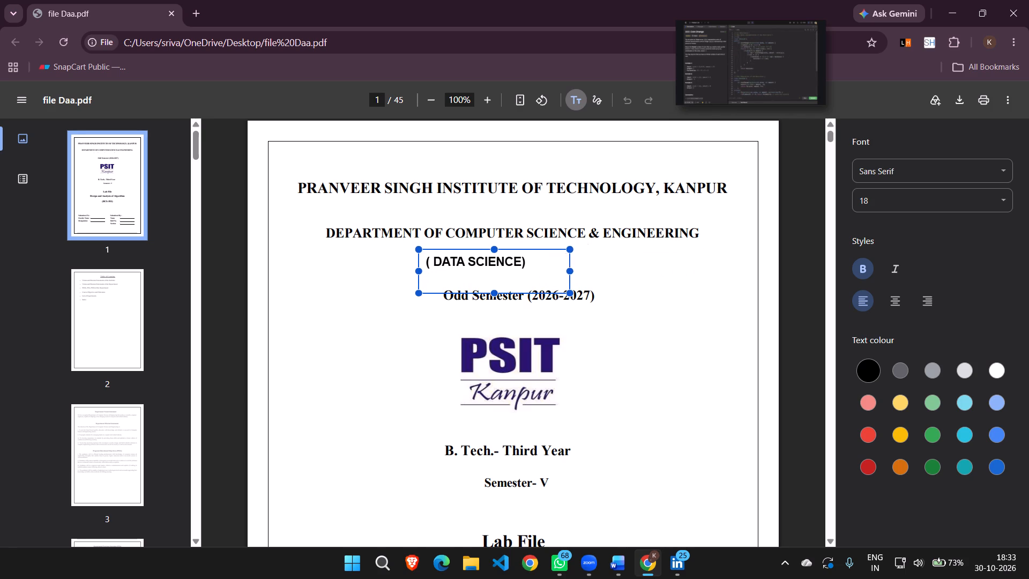
left_click_drag(527, 268, 570, 256)
left_click_drag(545, 270, 579, 265)
left_click_drag(579, 265, 569, 264)
left_click_drag(569, 264, 602, 261)
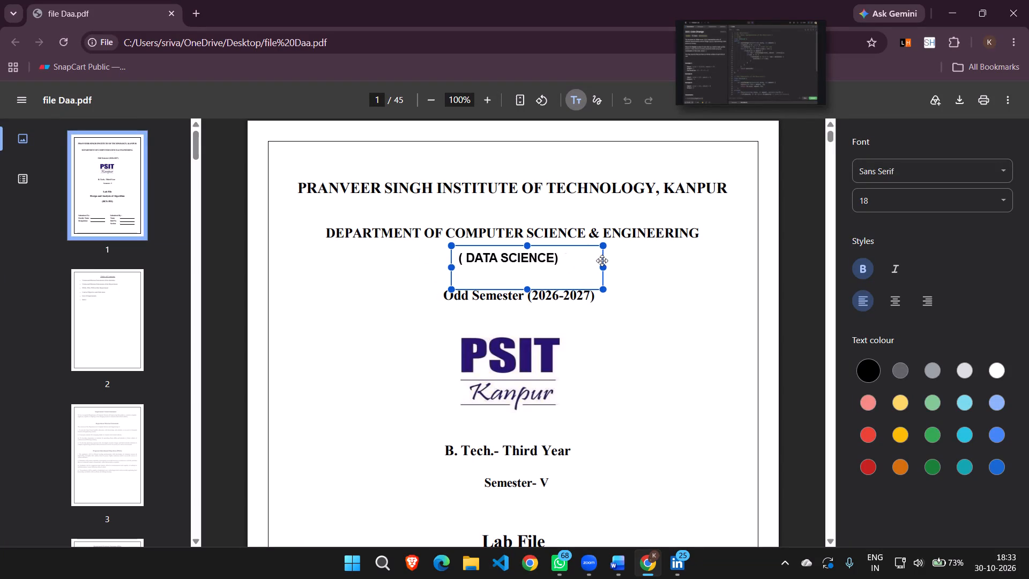
left_click_drag(602, 261, 605, 265)
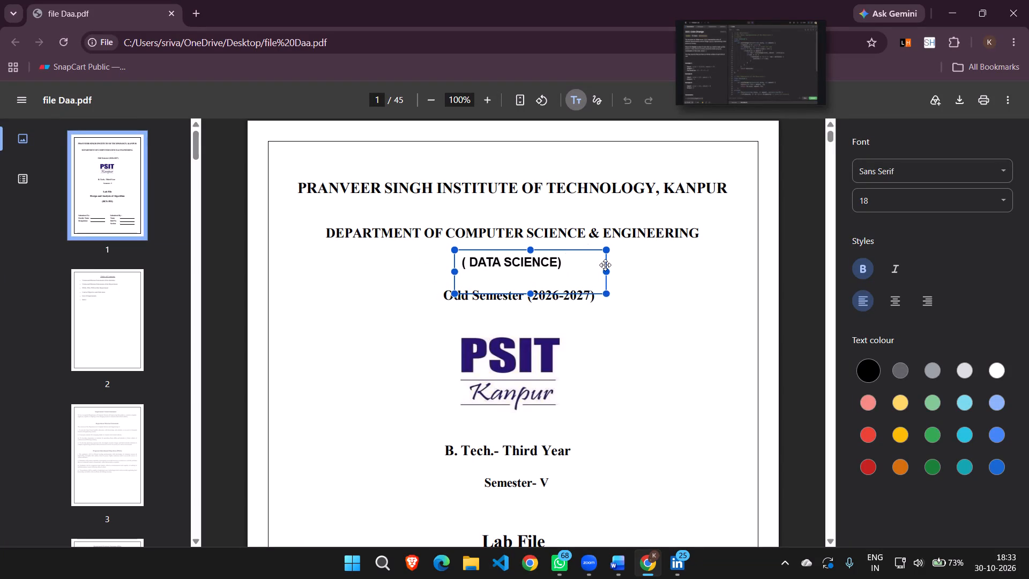
left_click_drag(605, 265, 605, 264)
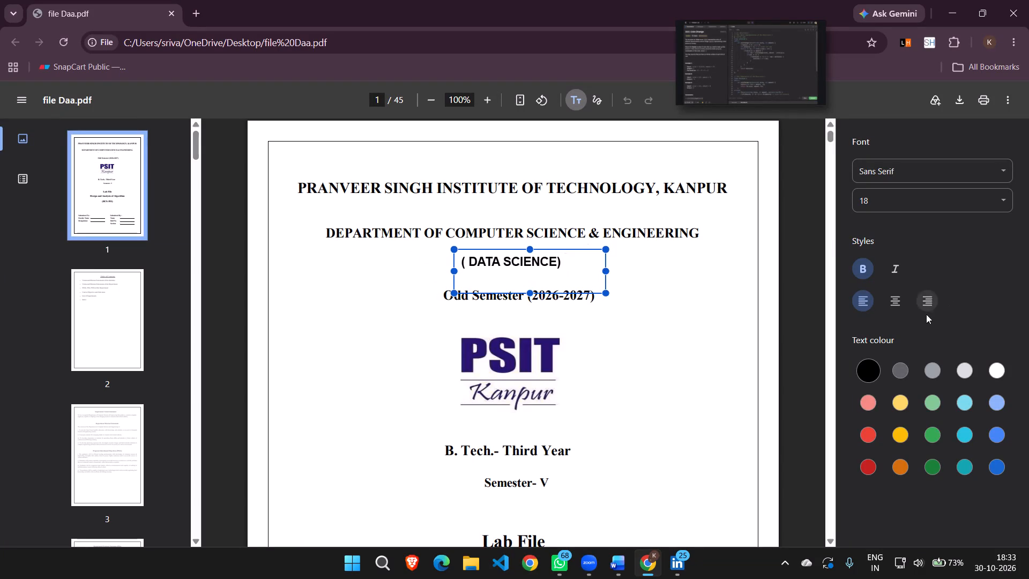
Change the "( DATA SCIENCE)" text to the Serif font at size 20.
left_click(923, 166)
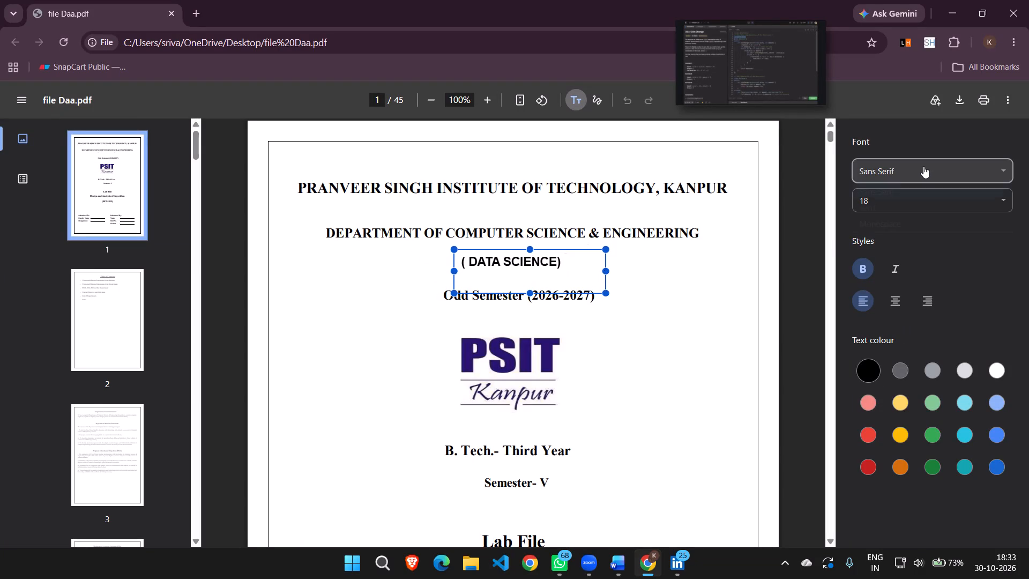
left_click(916, 217)
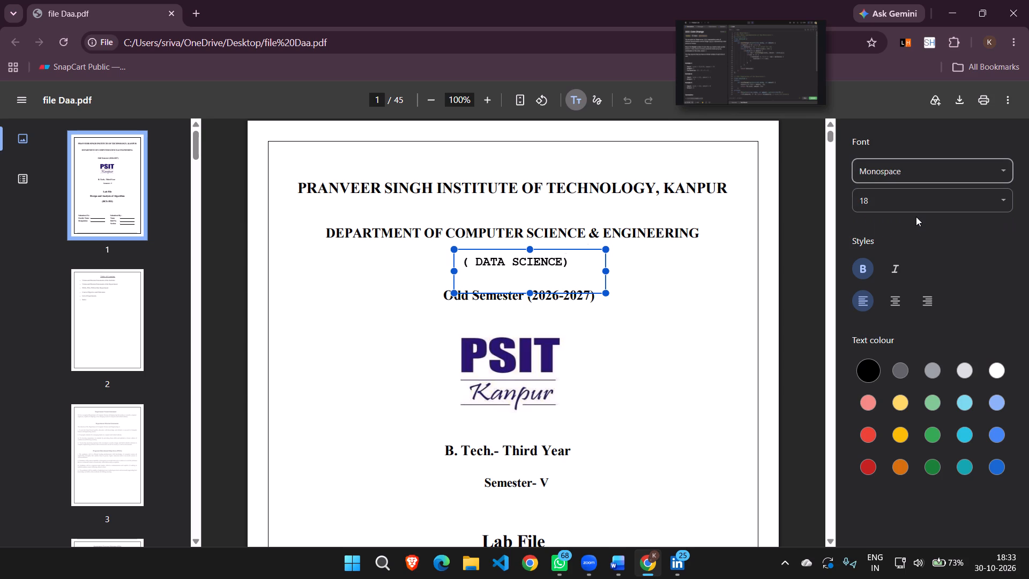
left_click(916, 178)
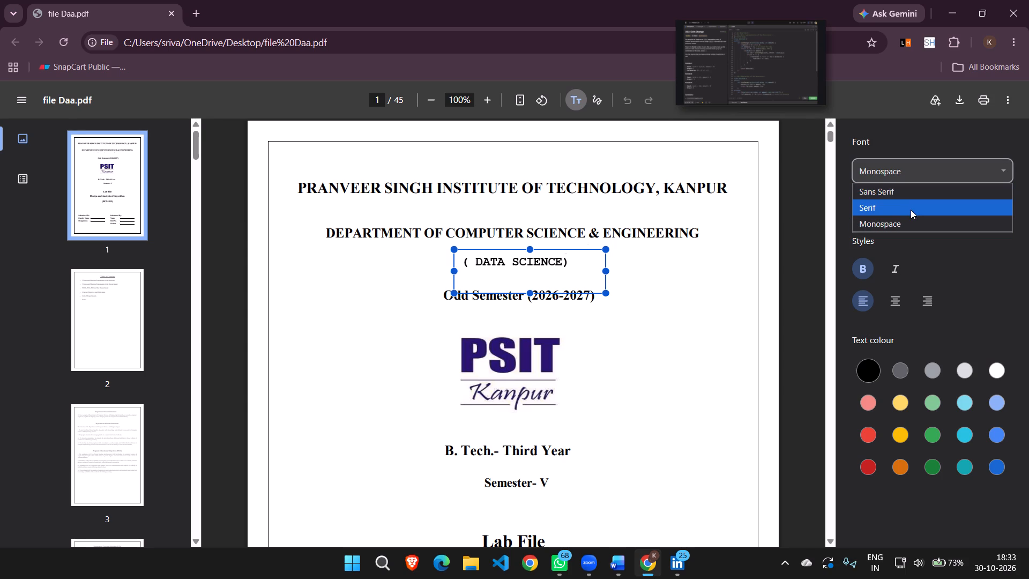
left_click(911, 210)
left_click(898, 168)
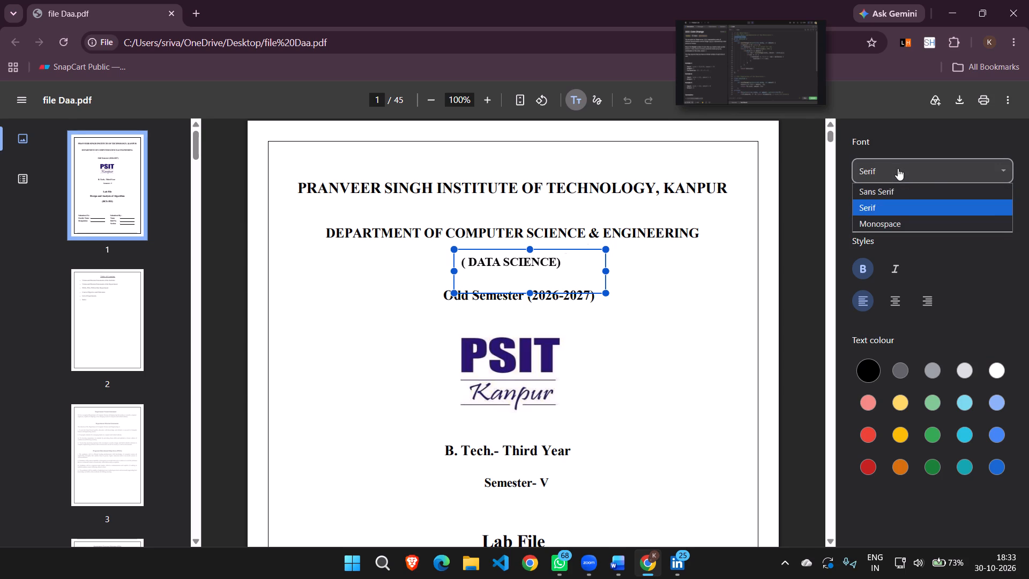
left_click(1009, 284)
left_click(894, 196)
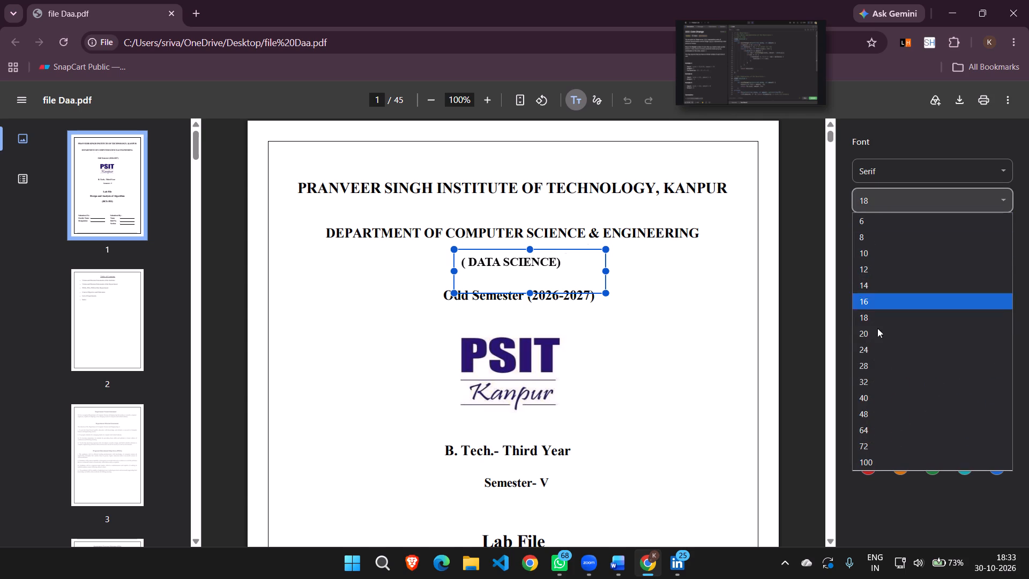
left_click(874, 332)
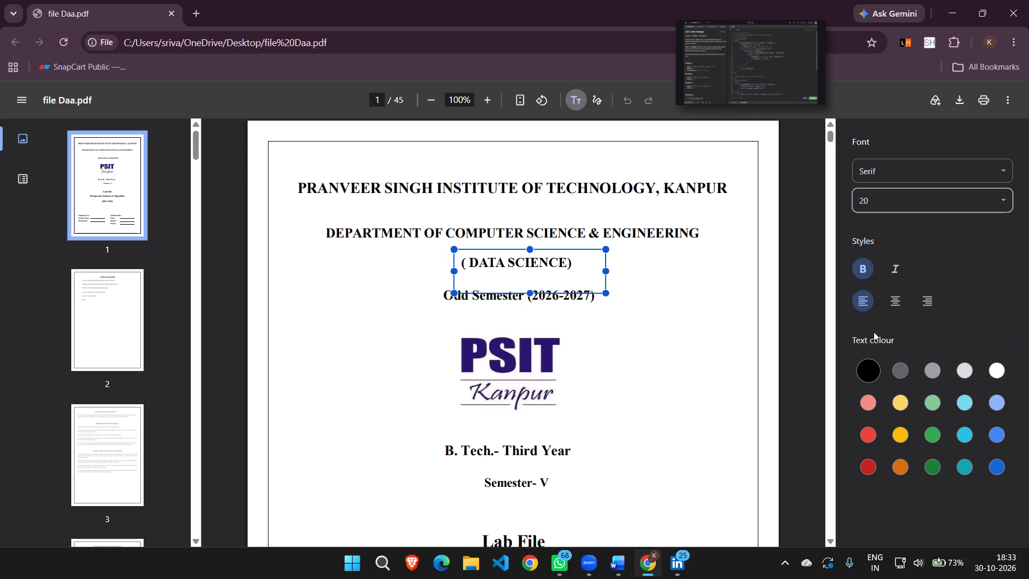
Finish editing the "( DATA SCIENCE)" text box on the cover page.
left_click(640, 266)
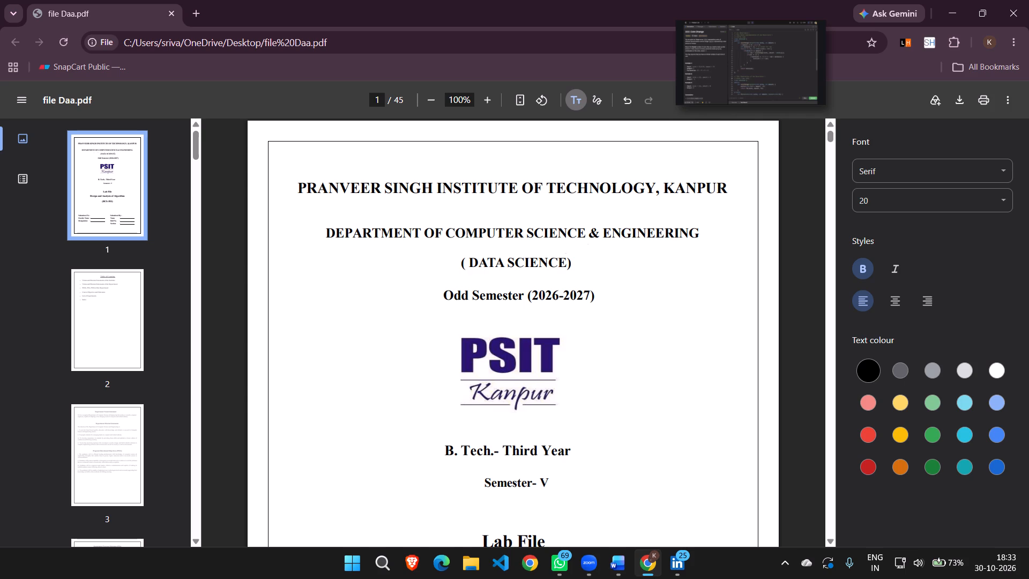
Look over the lab file's front matter, from the cover page to the Department Program Outcomes and back to the Table of Contents.
scroll(590, 296, "down", 3)
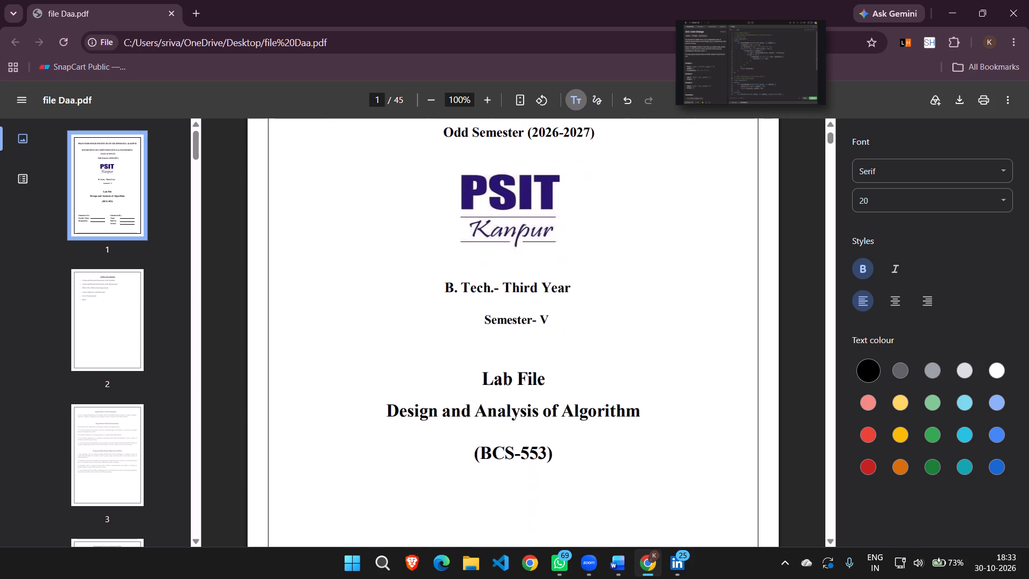
scroll(590, 296, "down", 8)
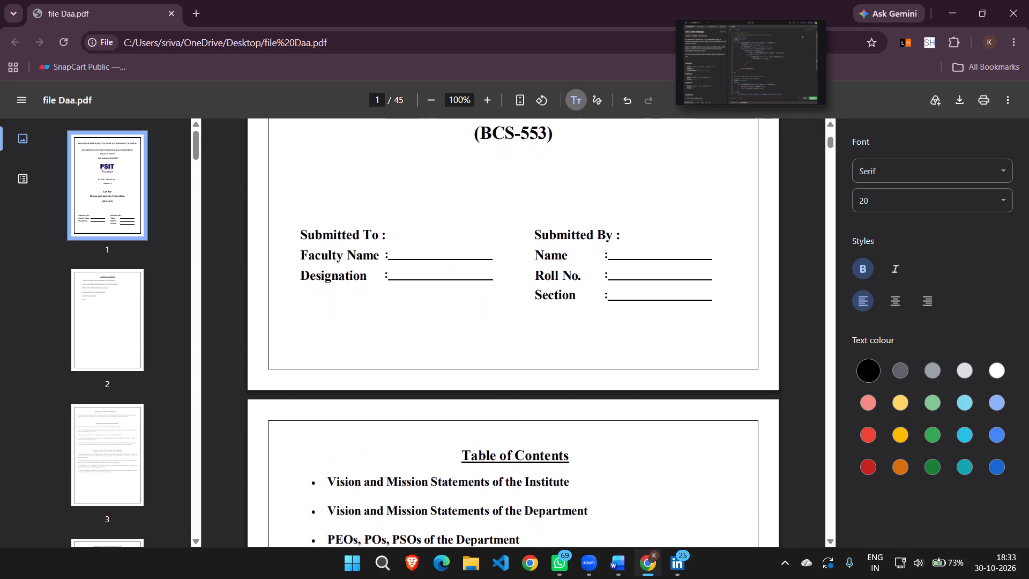
scroll(590, 296, "down", 10)
scroll(590, 296, "up", 1)
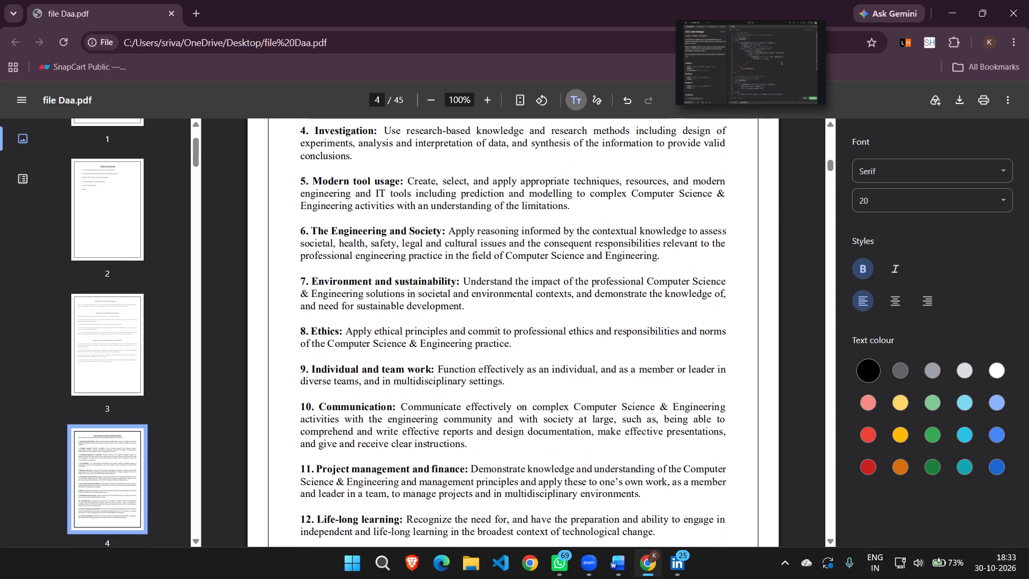
scroll(590, 296, "up", 2)
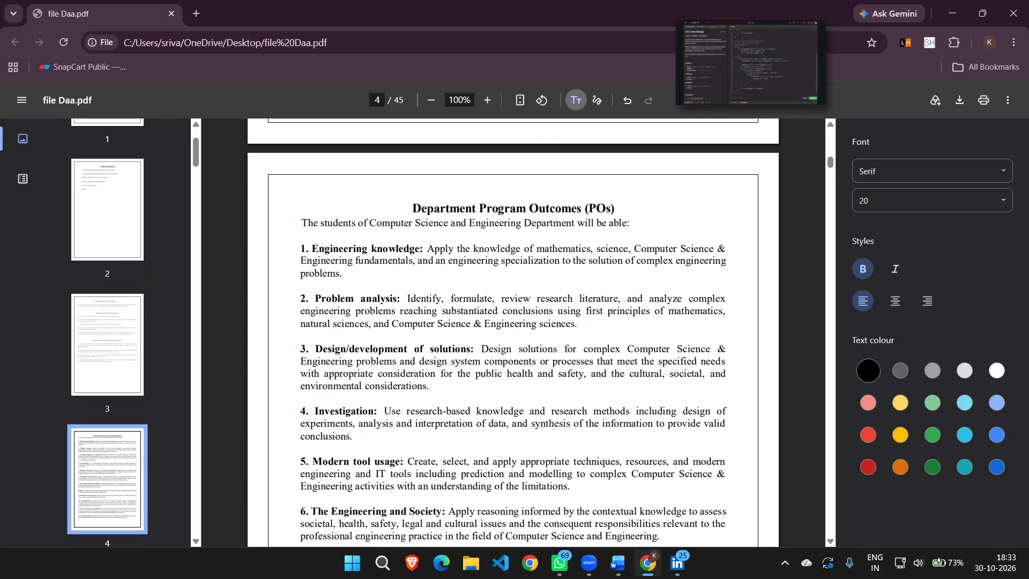
scroll(590, 296, "up", 2)
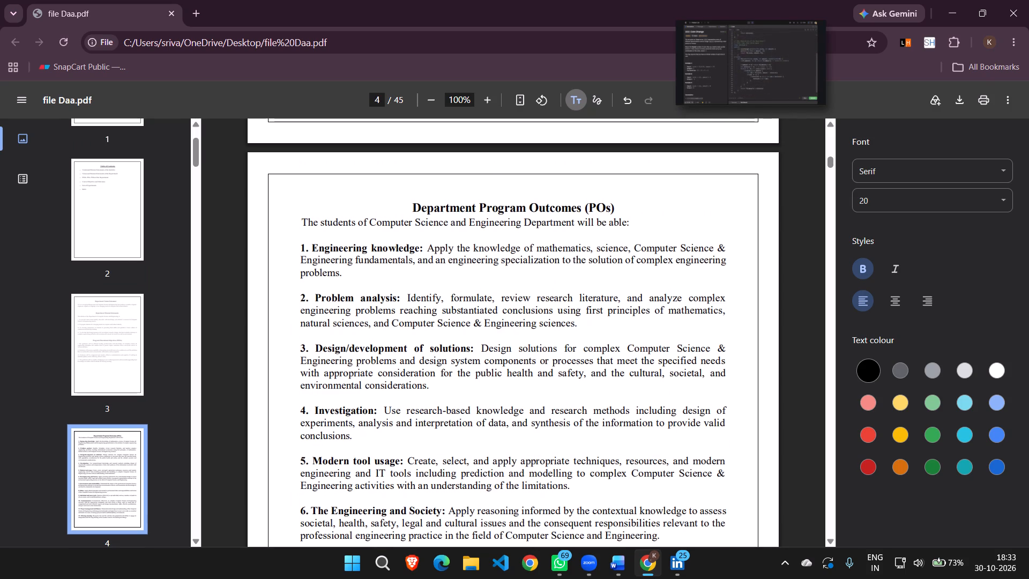
scroll(590, 296, "up", 2)
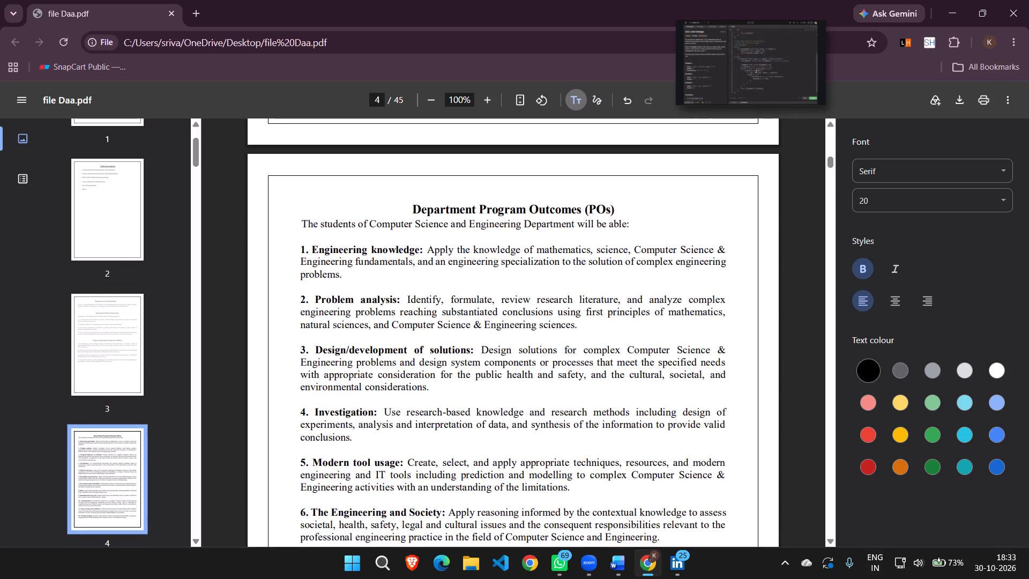
scroll(590, 296, "up", 2)
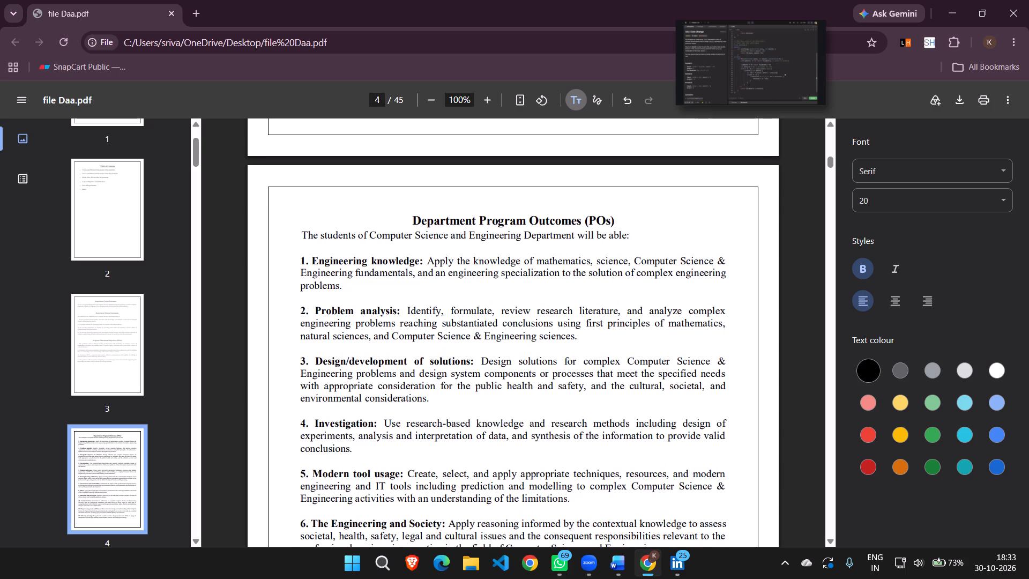
scroll(590, 296, "up", 2)
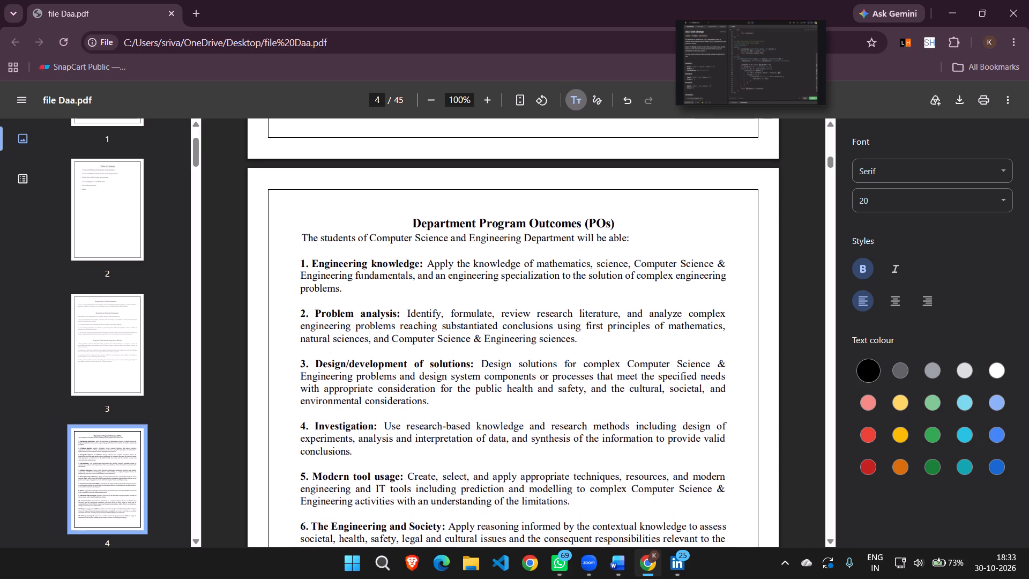
scroll(590, 296, "up", 6)
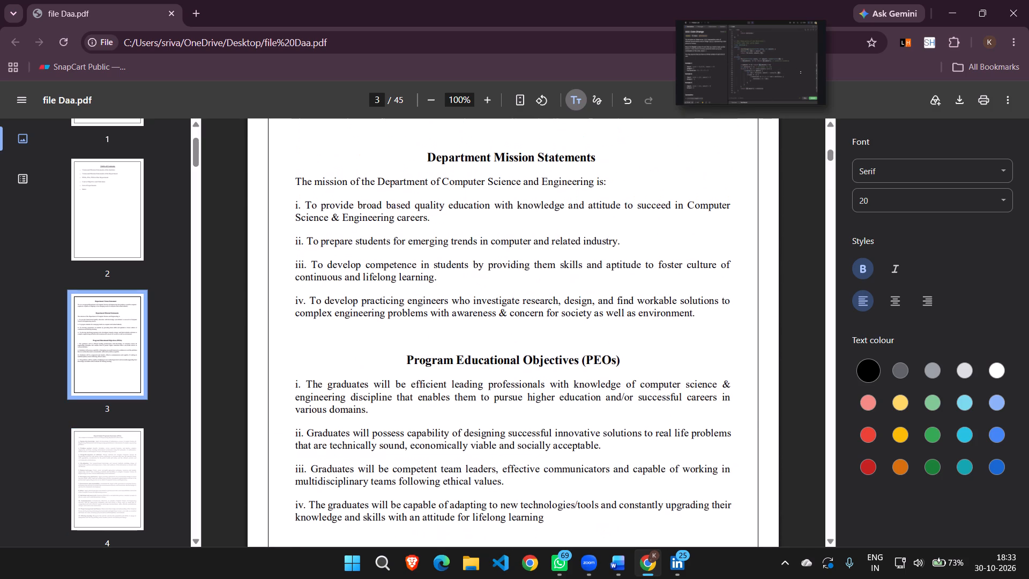
scroll(590, 296, "up", 2)
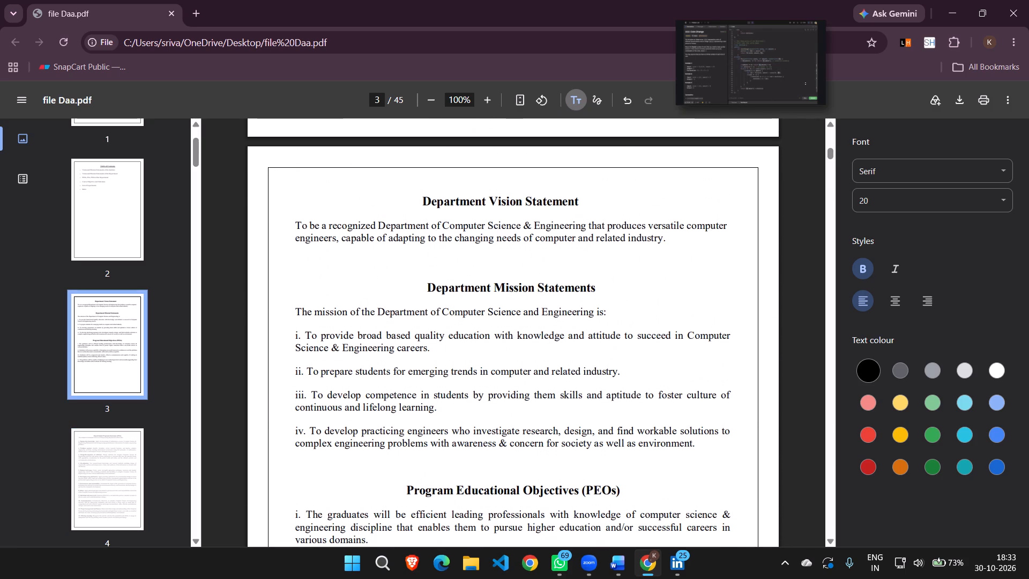
scroll(590, 296, "up", 1)
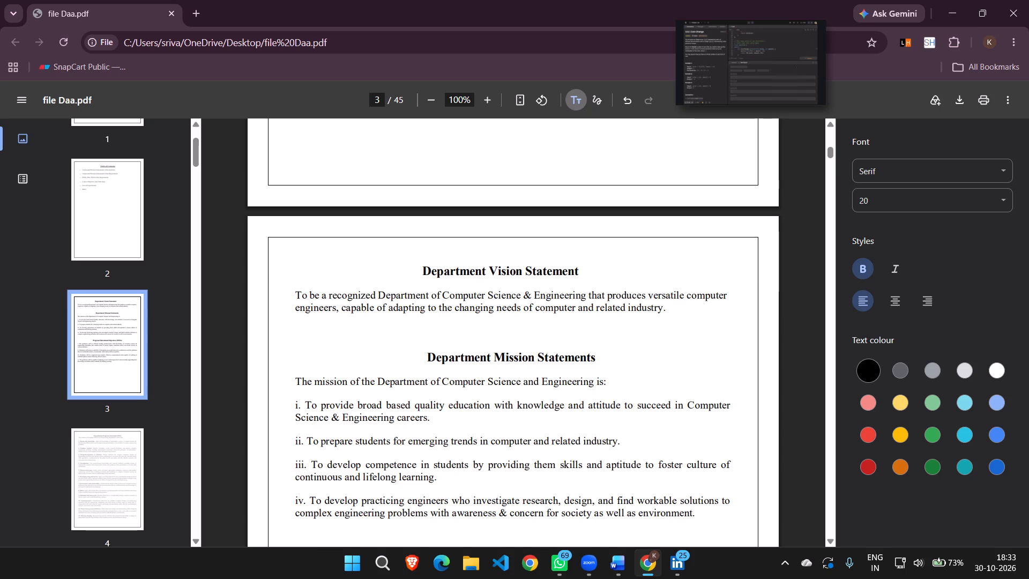
scroll(590, 296, "up", 5)
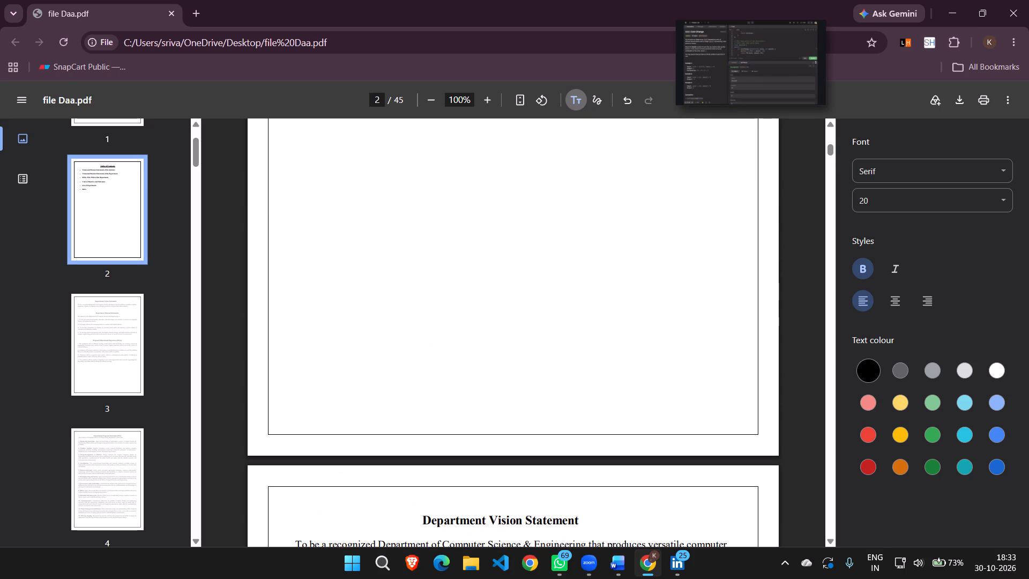
scroll(590, 296, "up", 5)
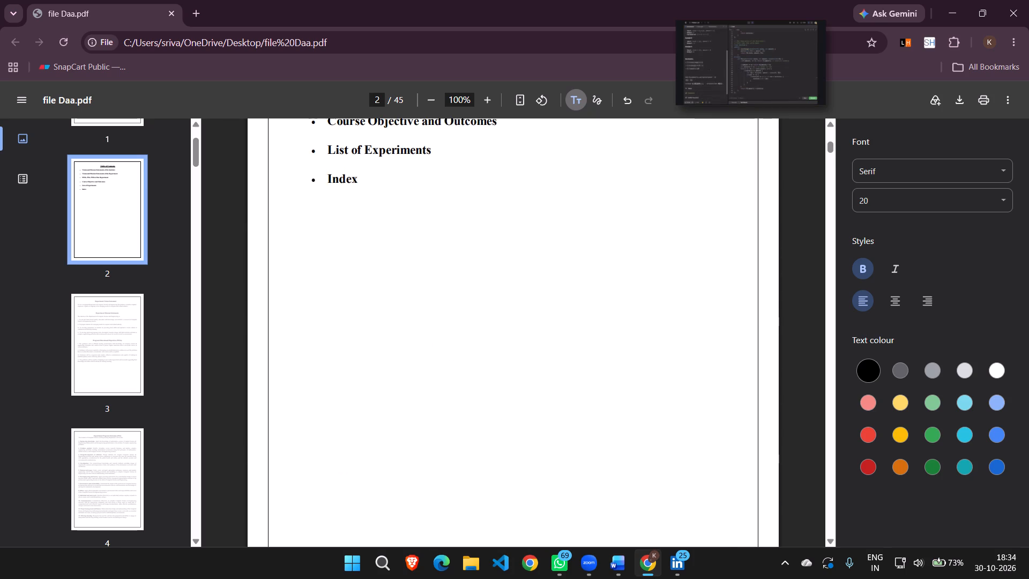
scroll(590, 296, "up", 3)
Look through the pages from the Table of Contents onward to the Bubble Sort experiment on page 13.
scroll(590, 296, "down", 3)
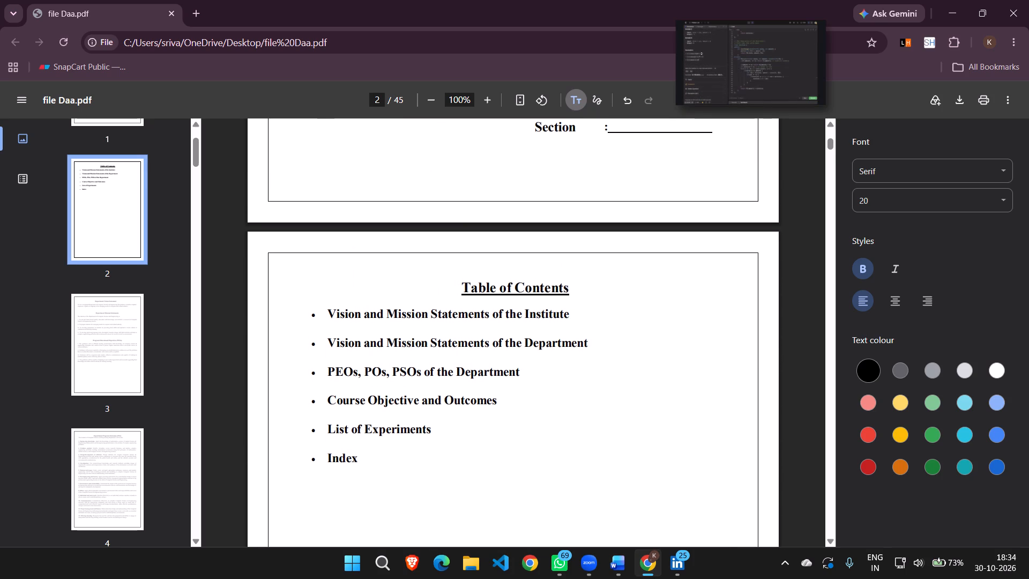
scroll(590, 296, "down", 10)
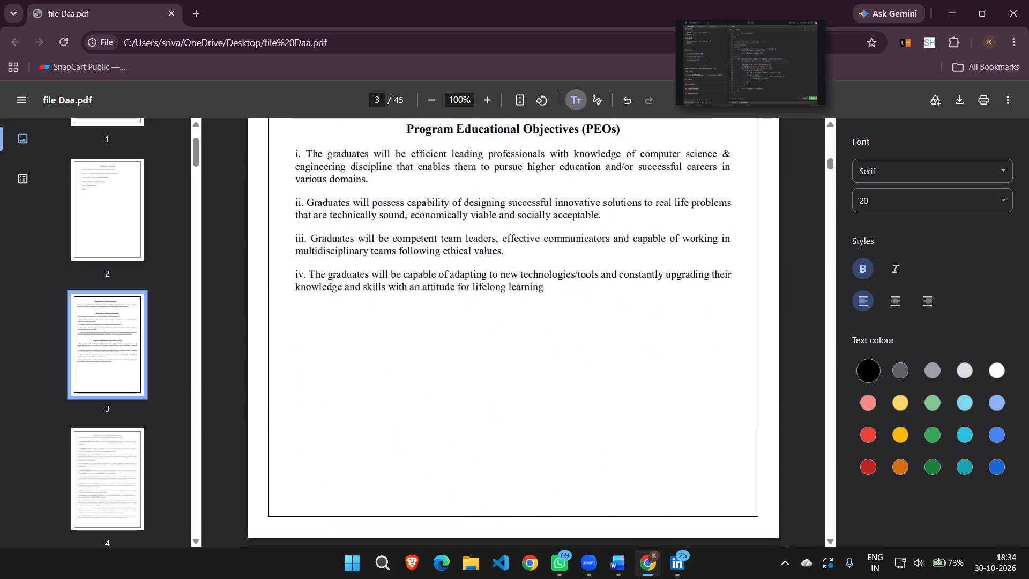
scroll(590, 296, "down", 11)
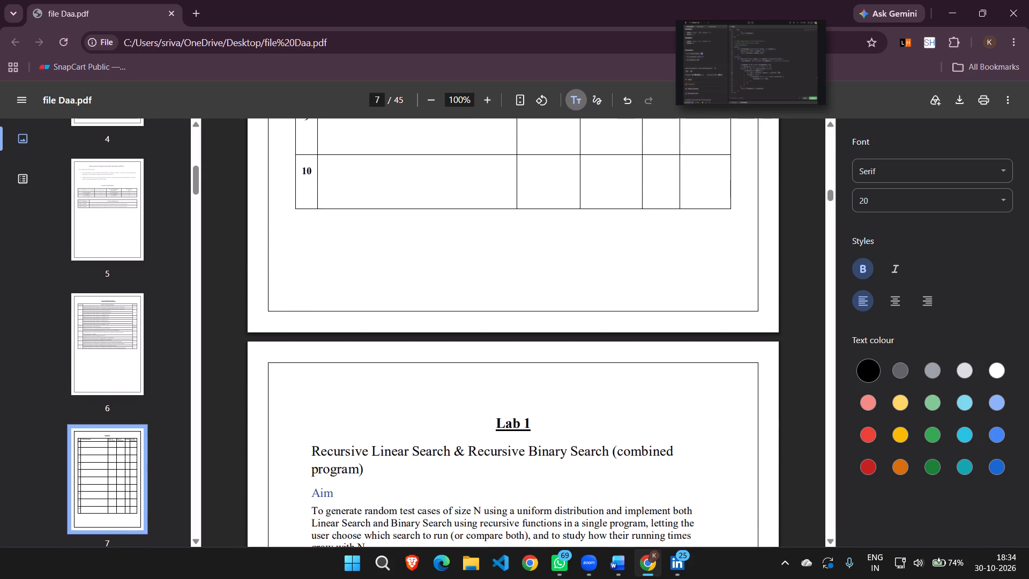
scroll(590, 296, "down", 4)
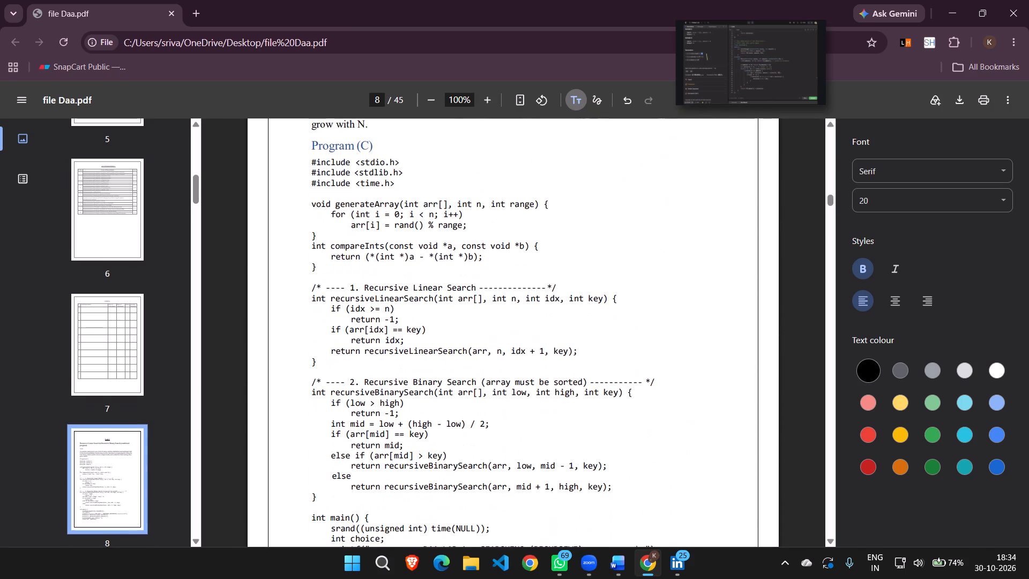
Look through the lab programs and their outputs, from the recursive searching experiment on page 8 to the start of Bubble Sort on page 13.
scroll(590, 296, "down", 9)
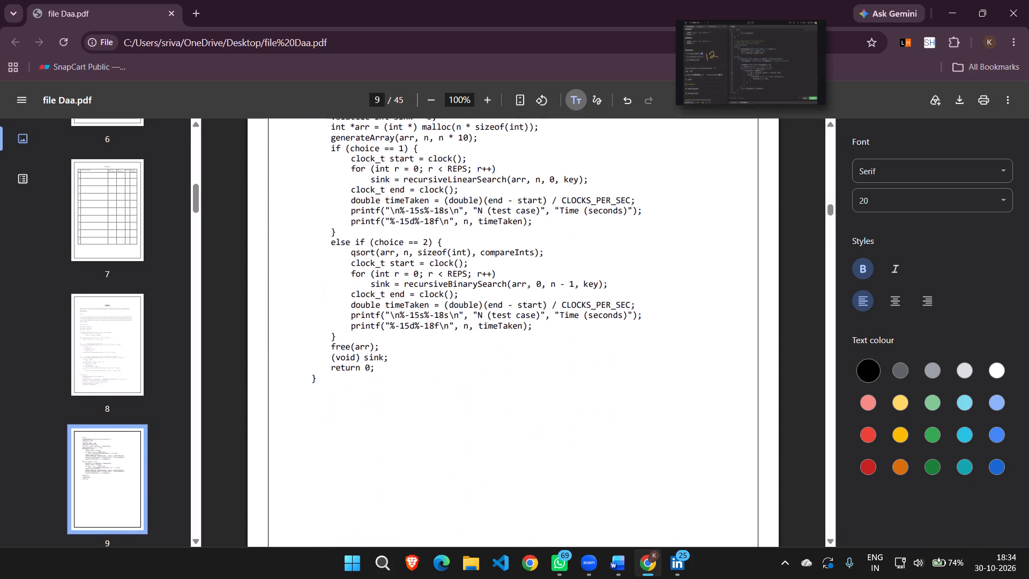
scroll(590, 296, "down", 7)
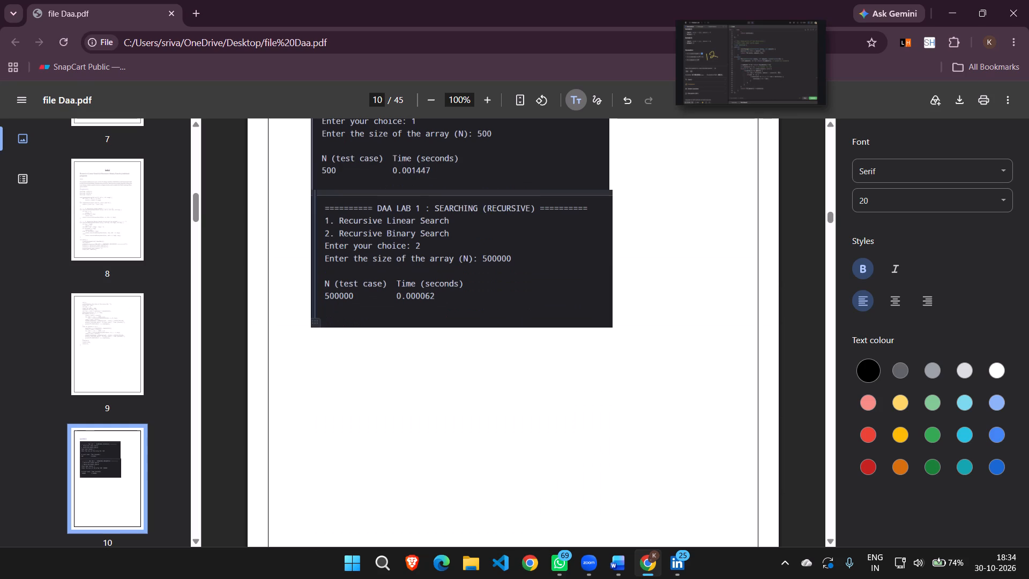
scroll(590, 296, "down", 10)
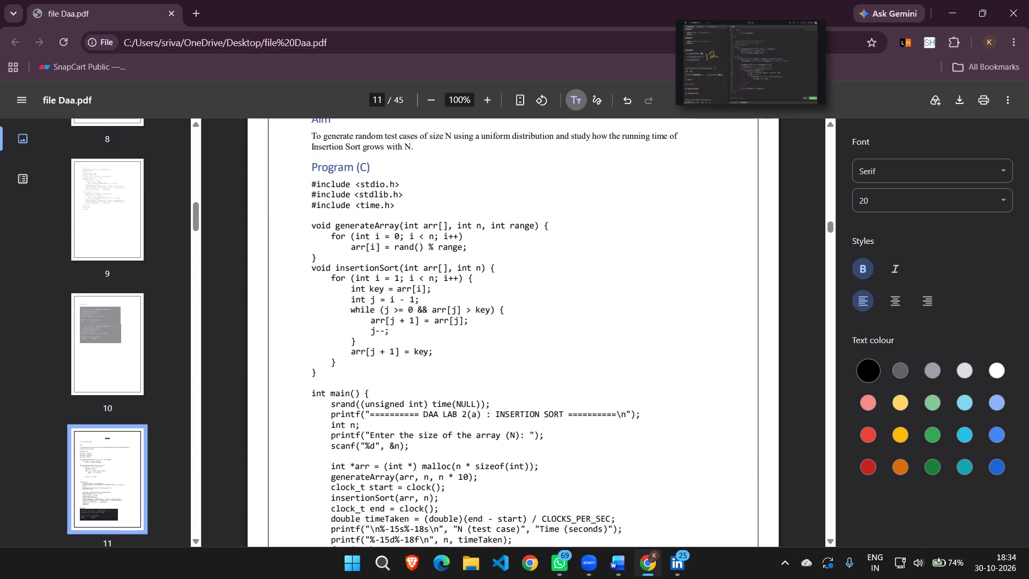
scroll(590, 296, "down", 8)
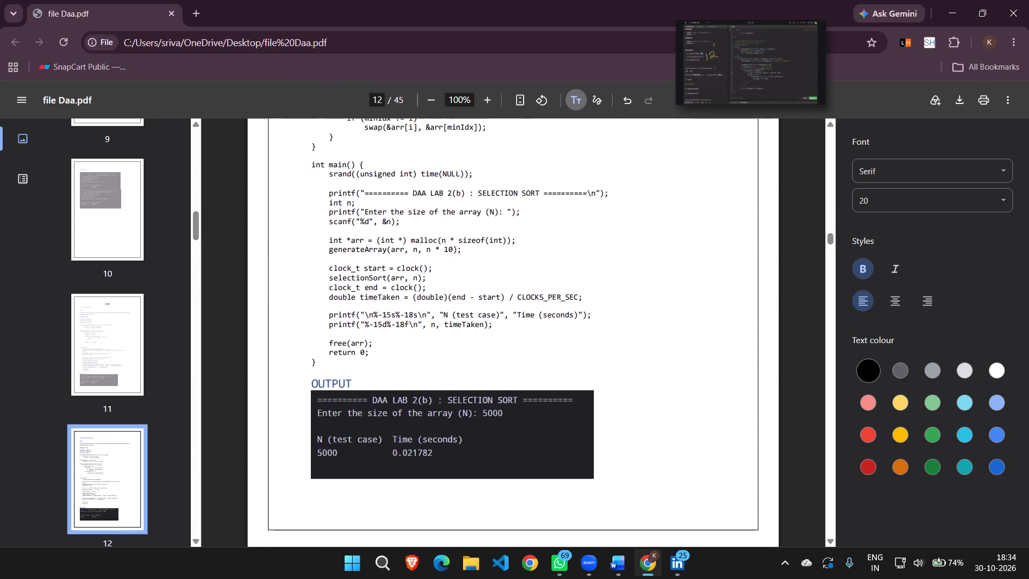
scroll(590, 296, "down", 2)
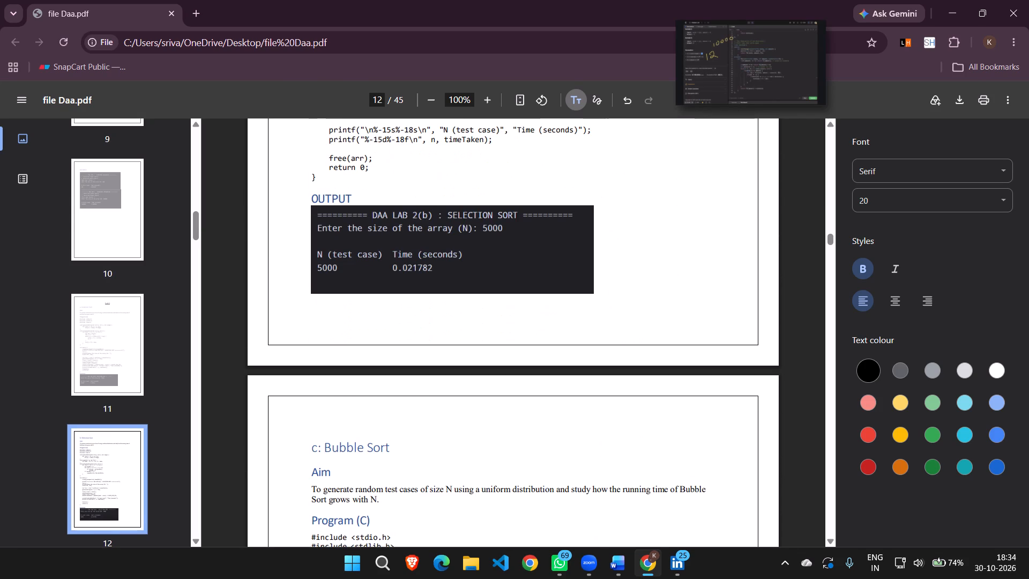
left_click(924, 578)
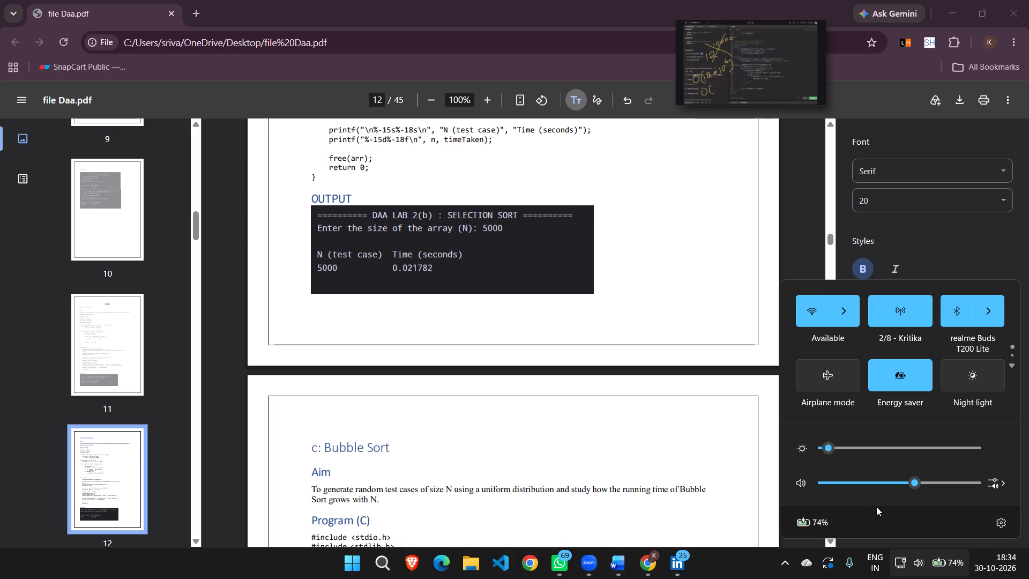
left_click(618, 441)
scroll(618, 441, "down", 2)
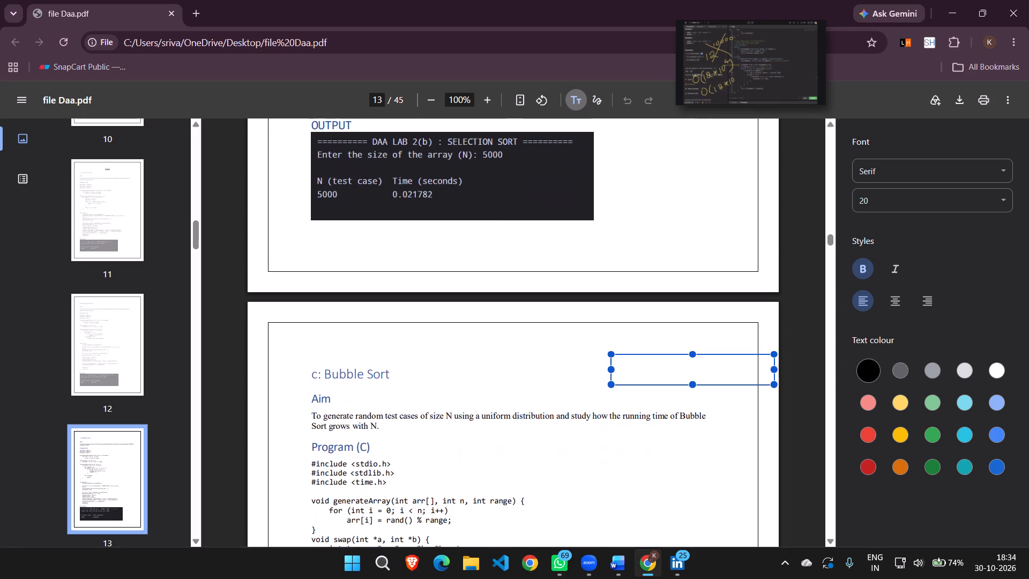
Discard the empty text box beside the Bubble Sort heading on page 13 and exit text annotation mode.
right_click(775, 354)
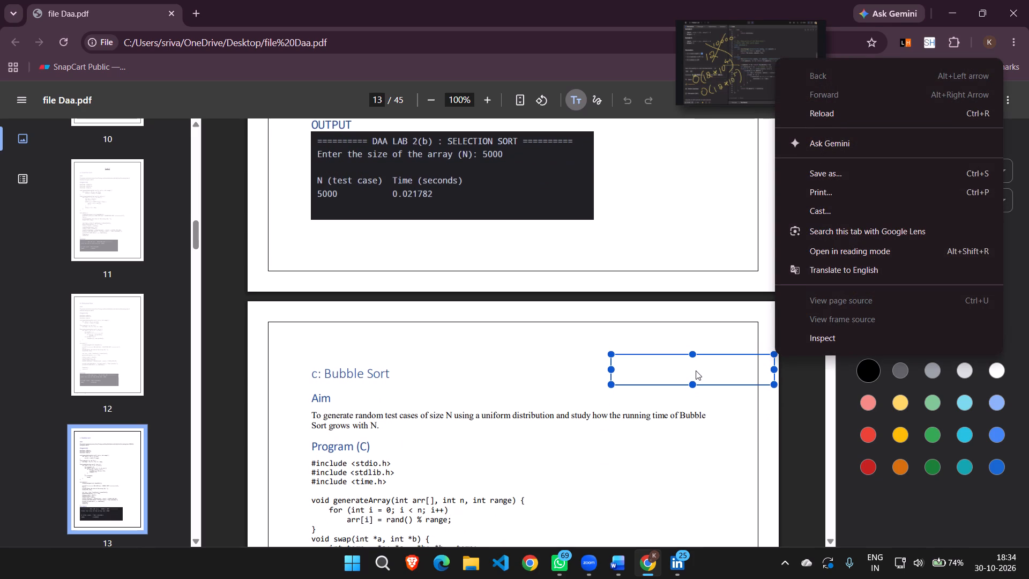
key("Delete")
key("BackSpace")
left_click(811, 409)
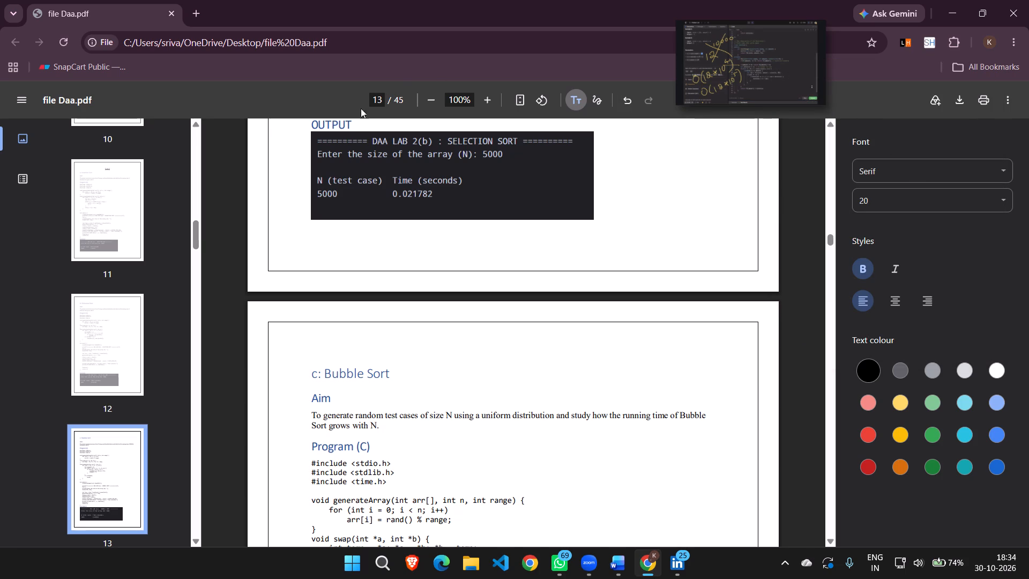
left_click(335, 107)
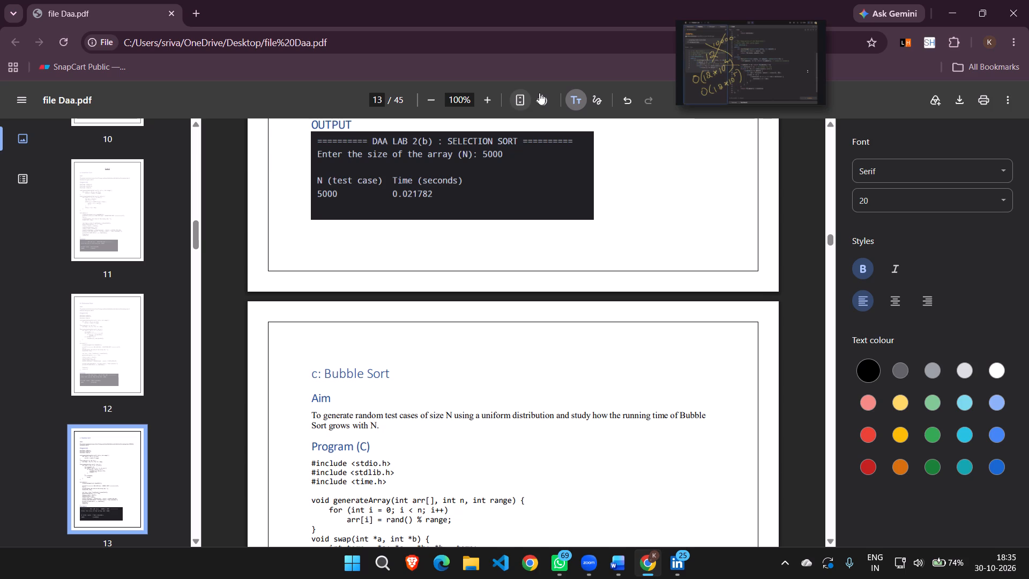
left_click_drag(805, 221, 579, 123)
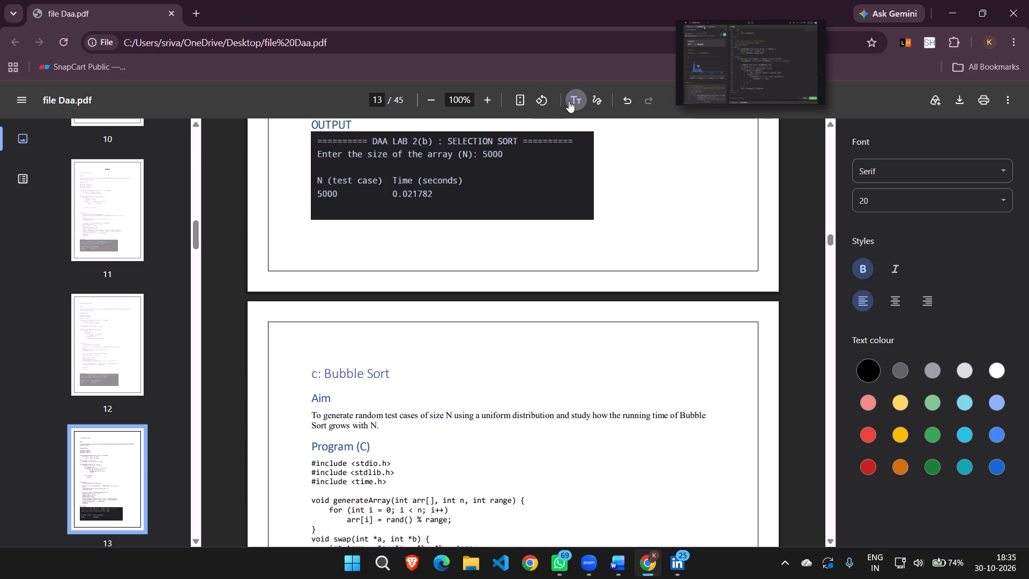
left_click(569, 101)
Review the experiment pages from Bubble Sort through the Lab 4 Heap Sort program and its output.
scroll(584, 361, "down", 3)
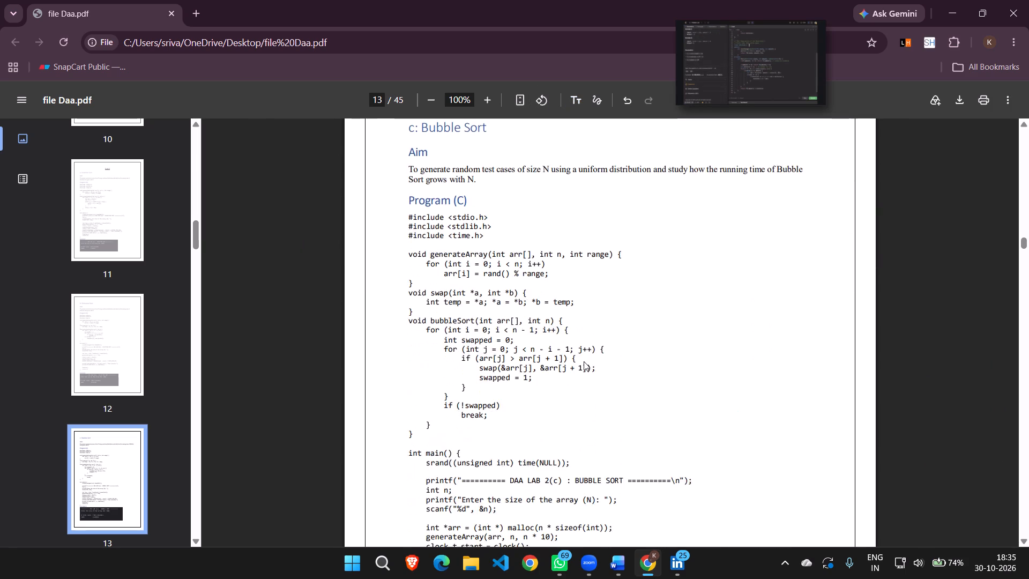
scroll(584, 361, "down", 6)
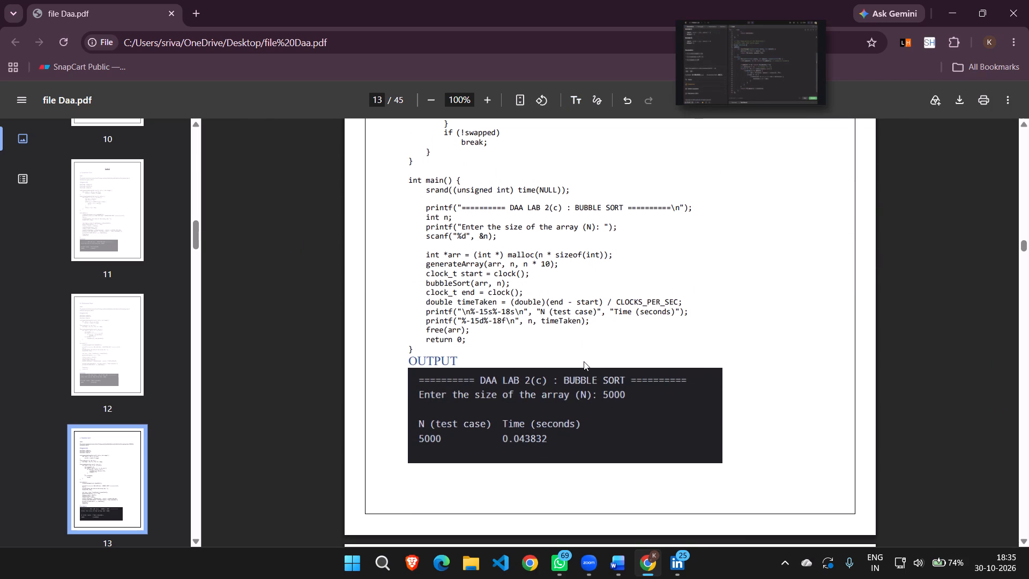
scroll(584, 361, "down", 6)
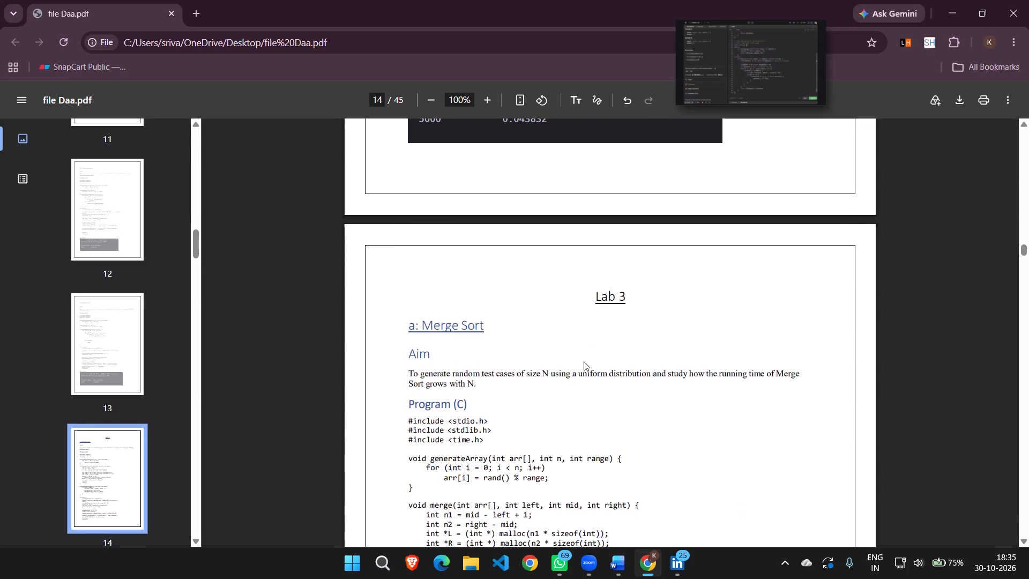
scroll(584, 361, "down", 3)
scroll(584, 361, "up", 6)
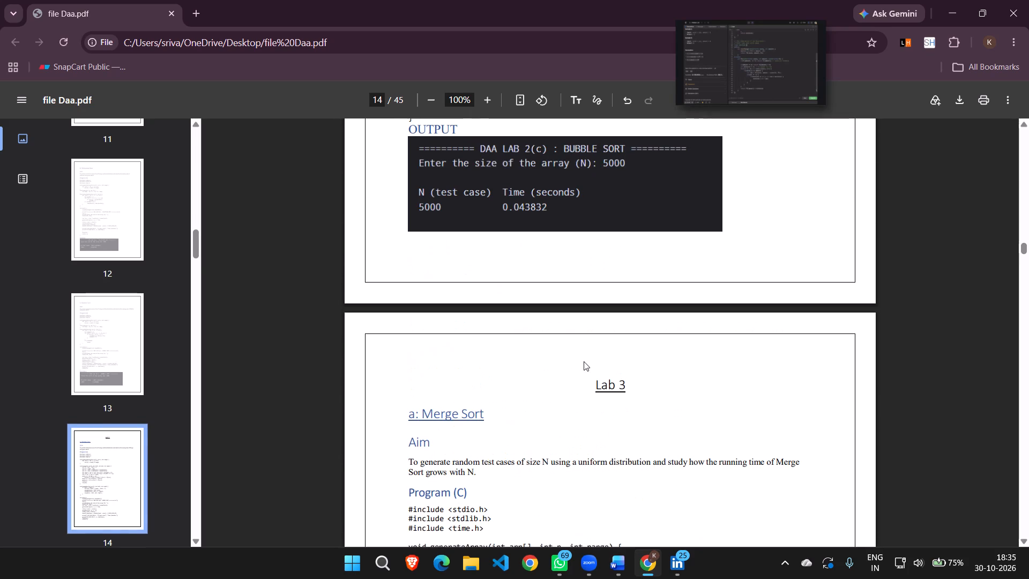
scroll(584, 361, "up", 1)
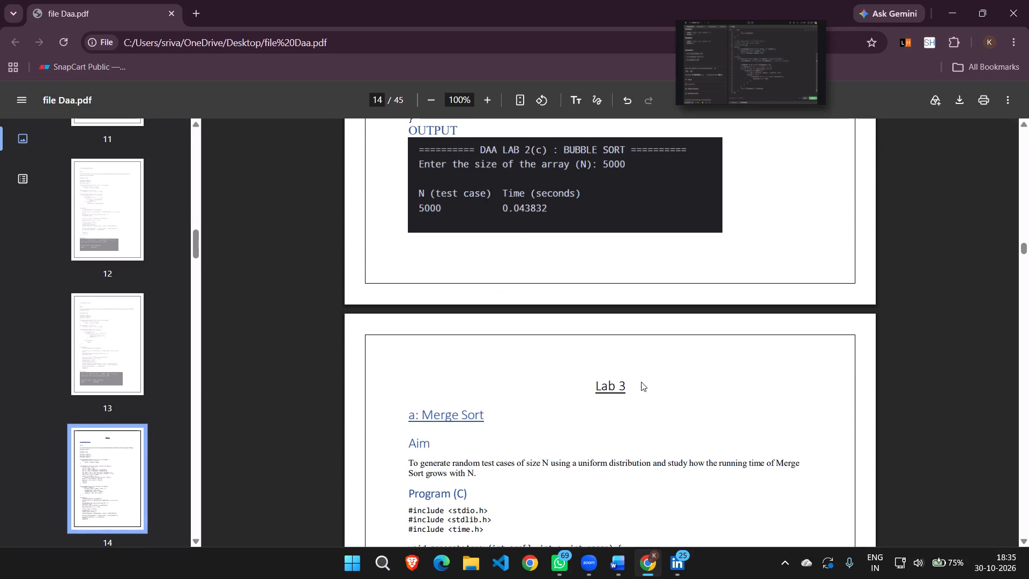
scroll(647, 382, "down", 20)
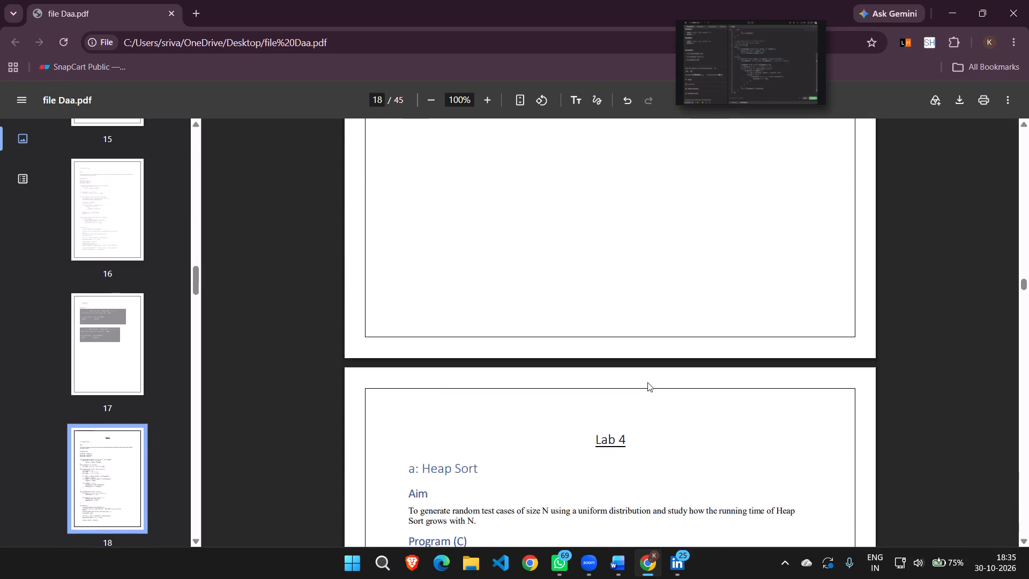
scroll(647, 382, "down", 2)
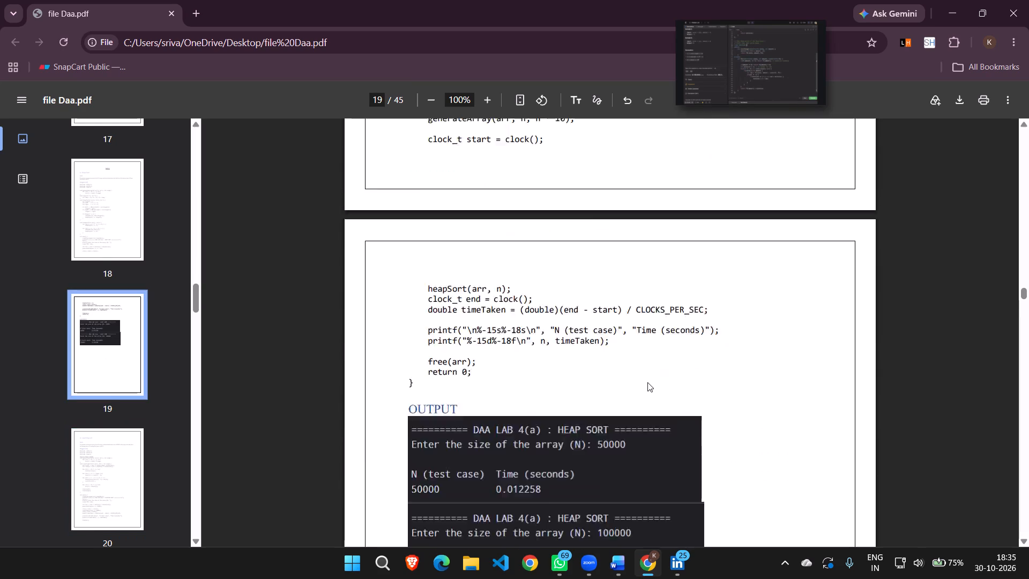
Return to the cover page and check its contents down to the Submitted To and Submitted By fields.
scroll(647, 382, "up", 11)
scroll(647, 382, "up", 19)
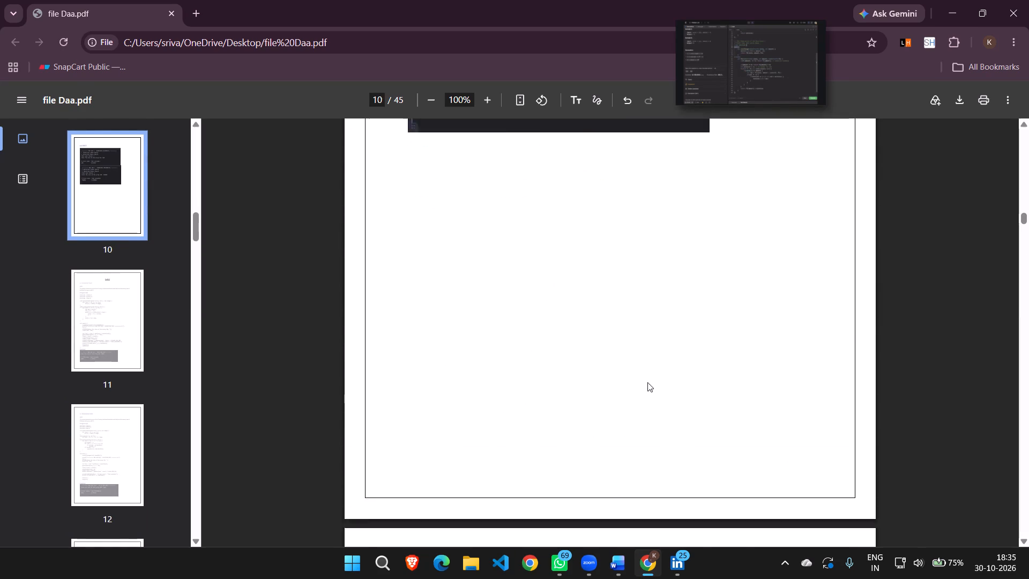
scroll(647, 382, "up", 16)
scroll(647, 382, "up", 8)
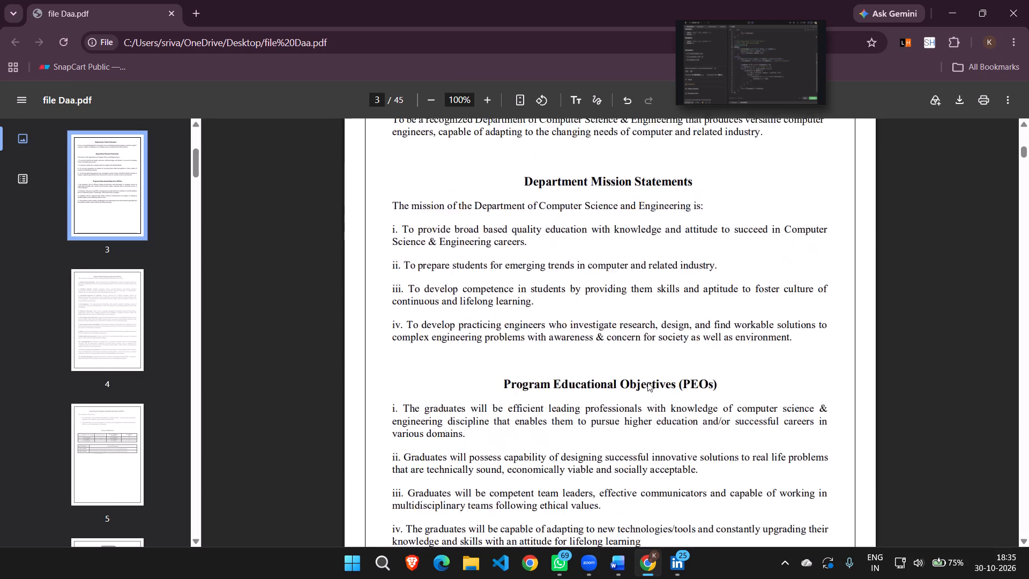
scroll(647, 382, "up", 8)
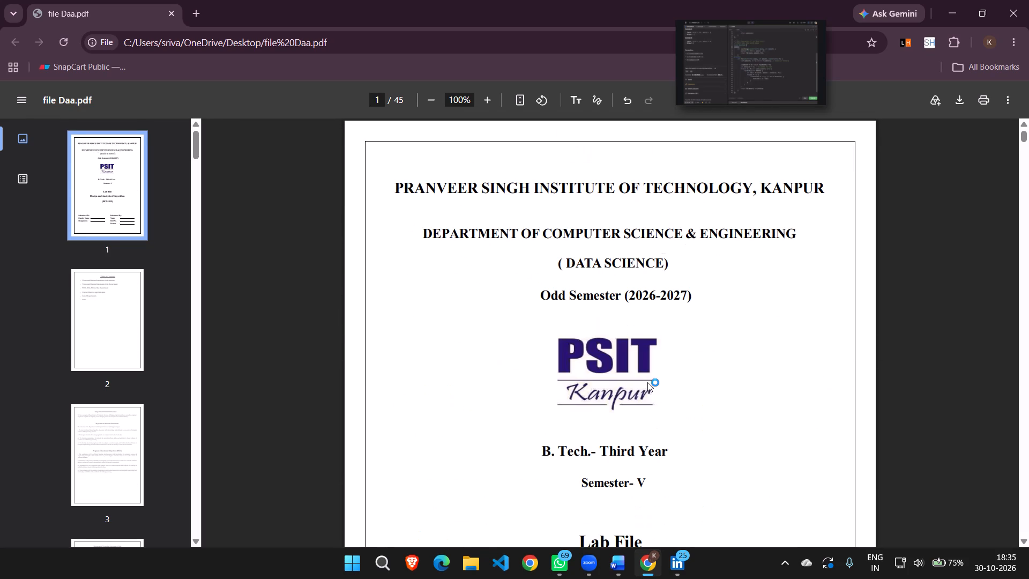
scroll(647, 382, "down", 2)
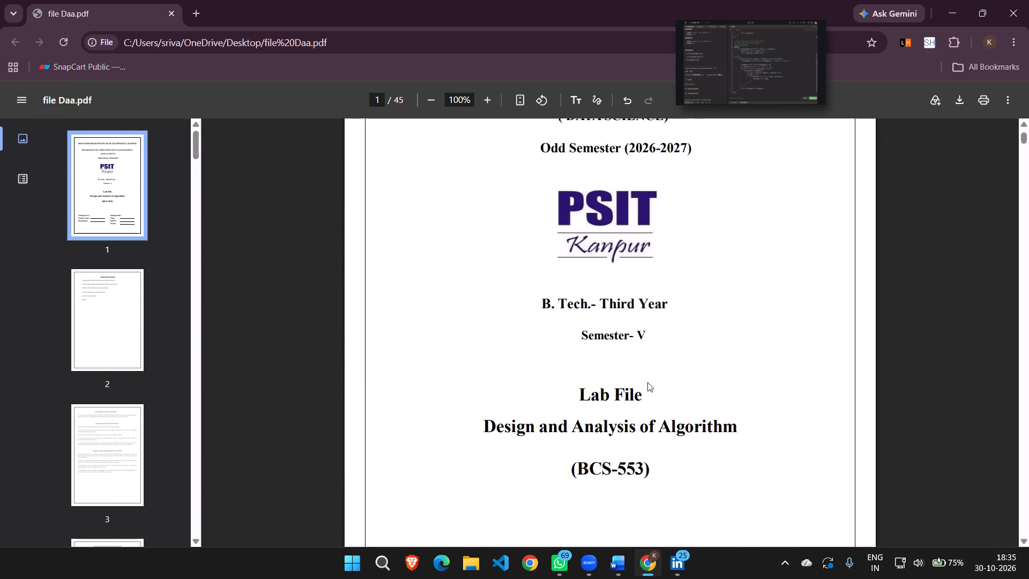
scroll(647, 382, "down", 2)
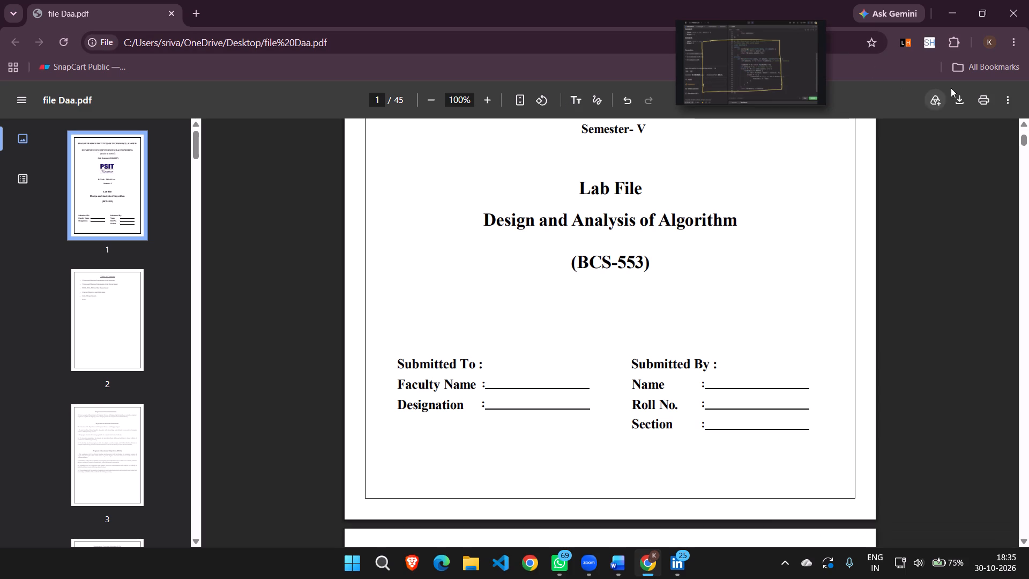
Save a copy of the lab file PDF with the changes included to the Desktop, named KRITIKA DAA.
left_click(960, 102)
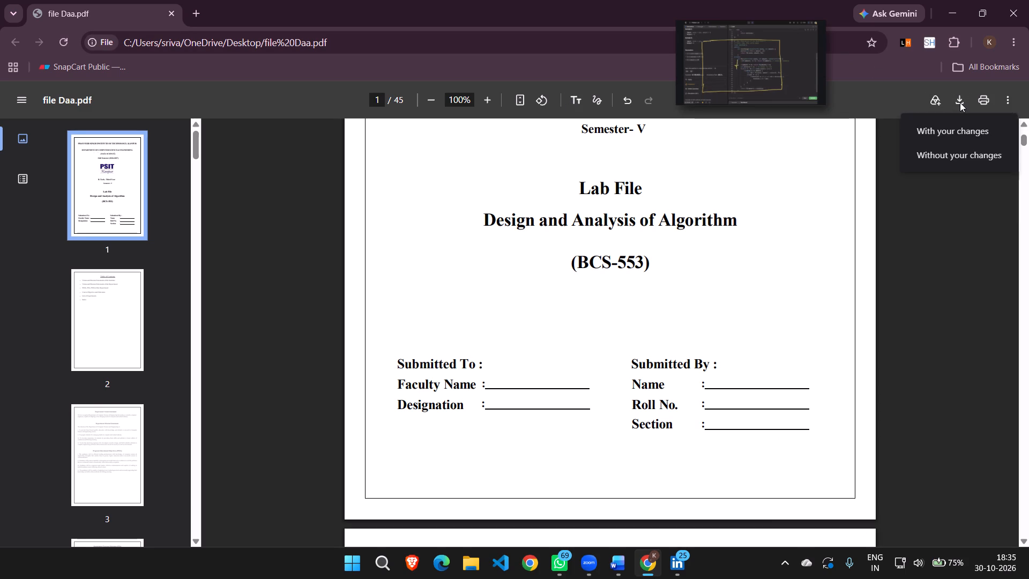
left_click(961, 125)
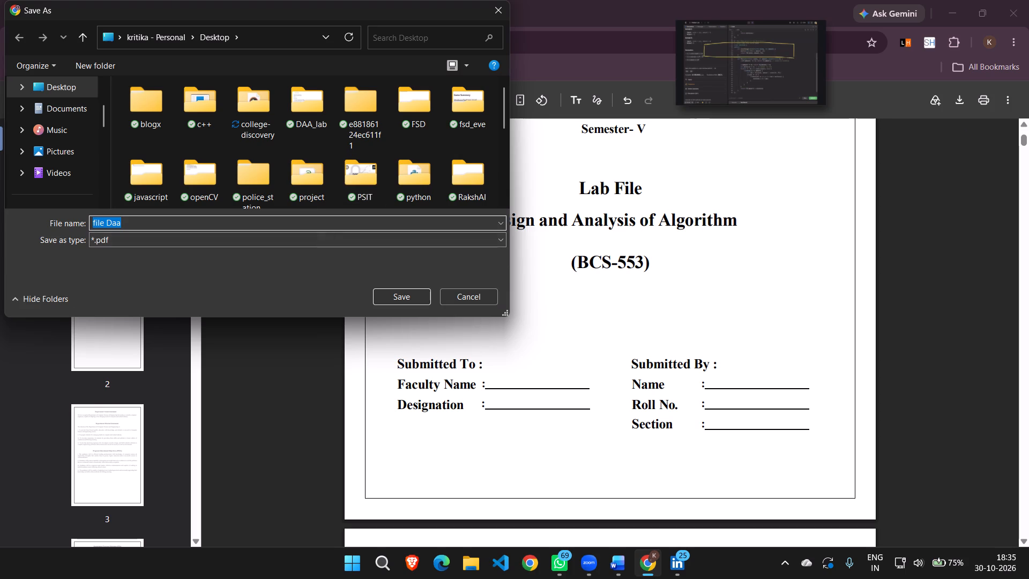
left_click(322, 219)
key("space")
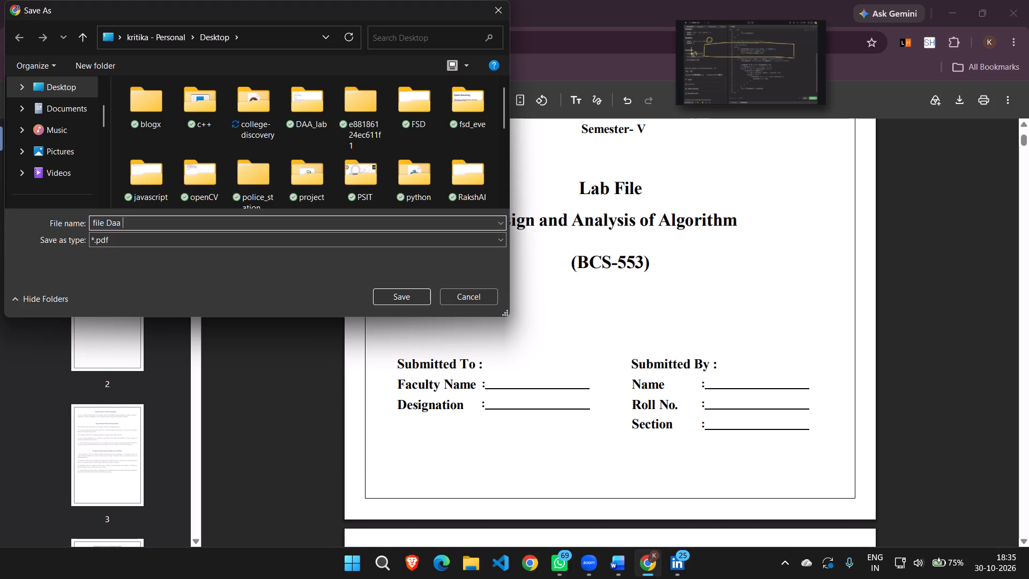
type("F")
key("BackSpace")
key("BackSpace")
key("BackSpace")
key("BackSpace")
key("BackSpace")
key("BackSpace")
key("BackSpace")
key("BackSpace")
key("BackSpace")
key("BackSpace")
key("BackSpace")
key("BackSpace")
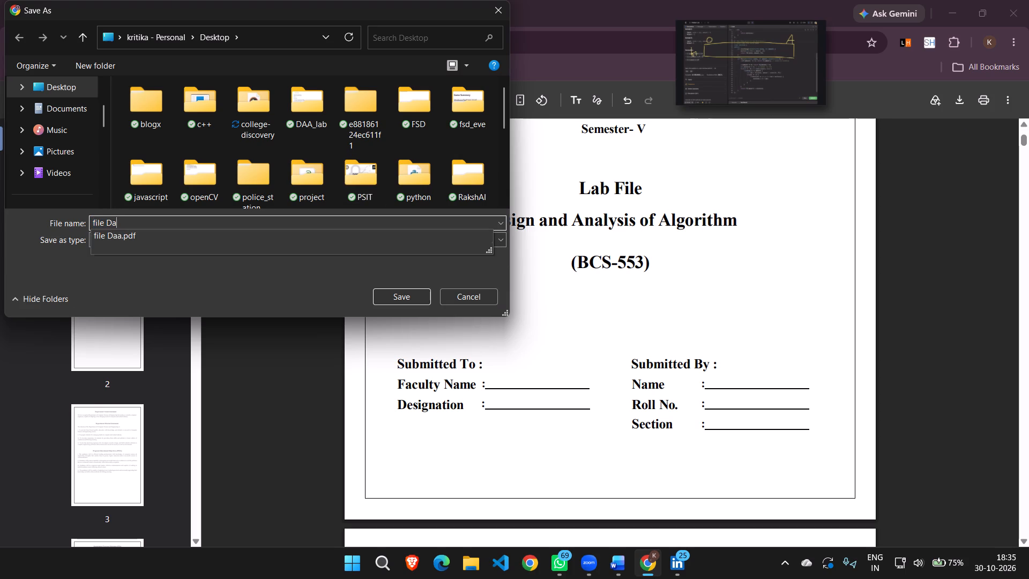
type("KRITIKA")
key("space")
type("dAA")
key("BackSpace")
key("BackSpace")
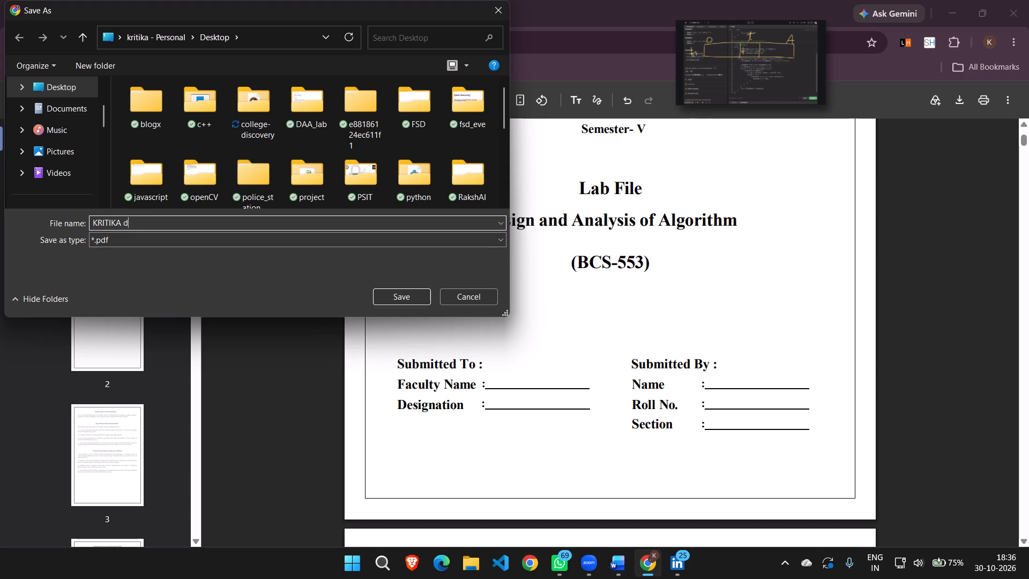
key("BackSpace")
key("shift+d")
key("BackSpace")
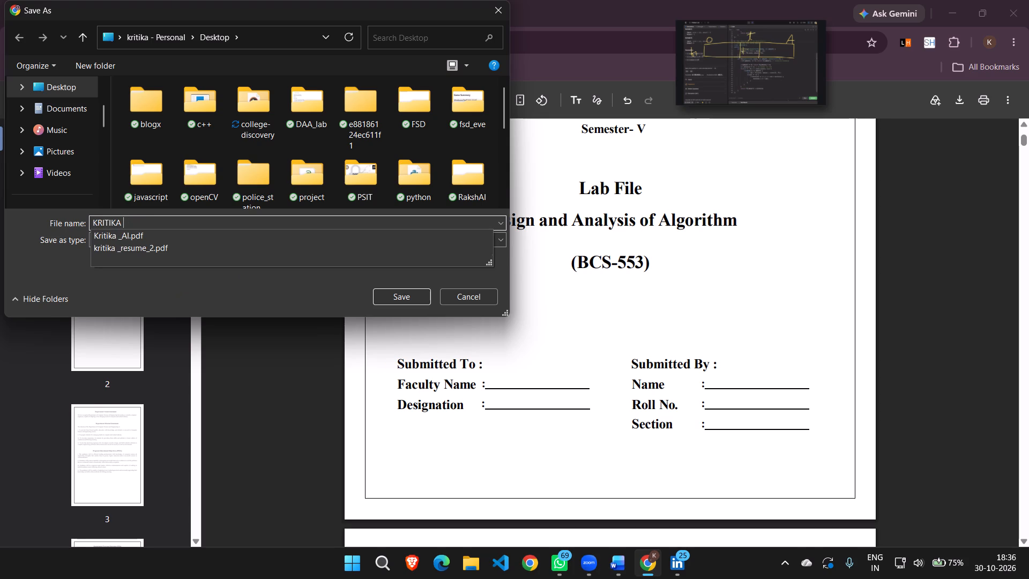
type("DAA")
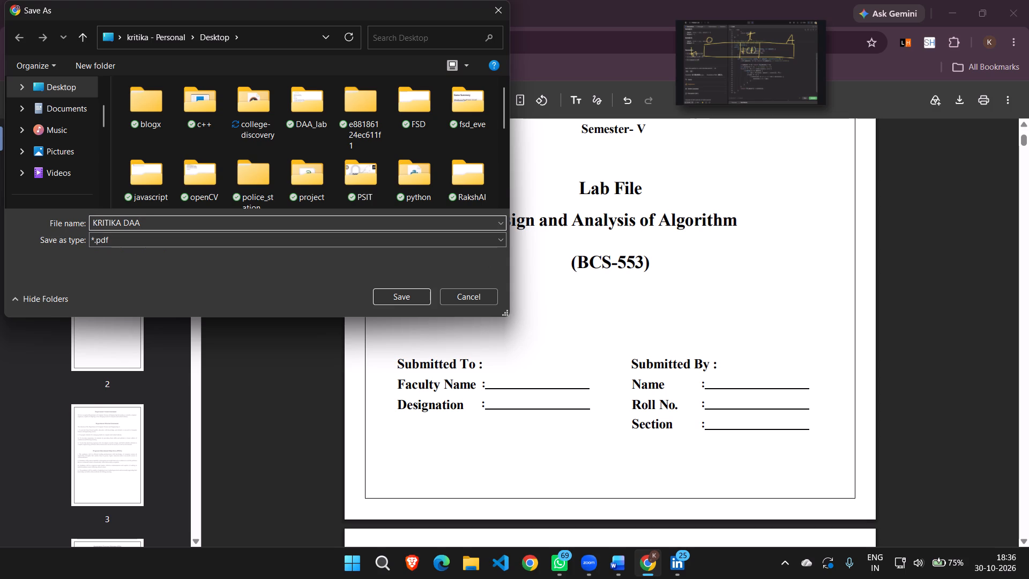
left_click(408, 298)
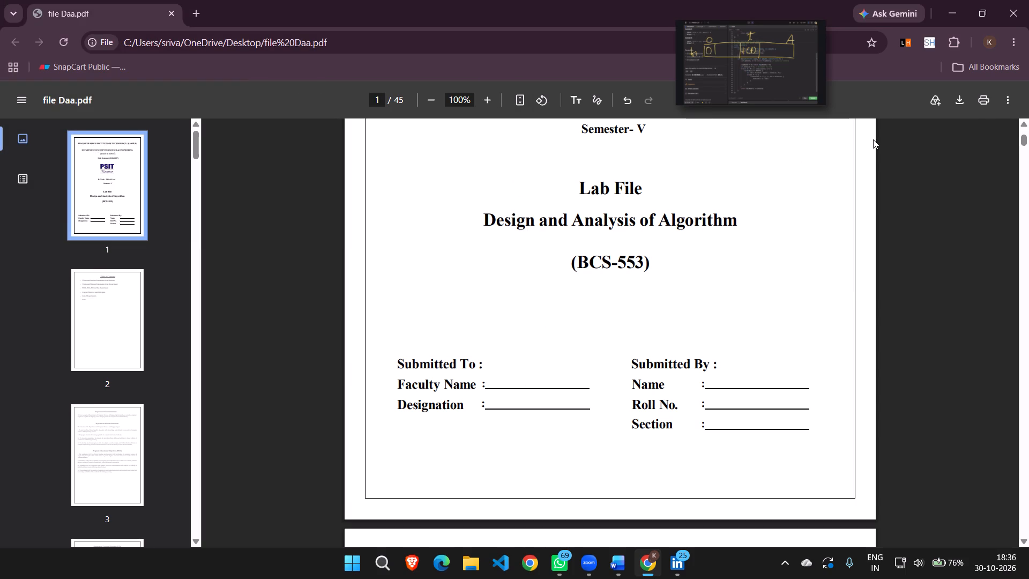
Minimize the browser window showing the lab file PDF.
left_click(953, 10)
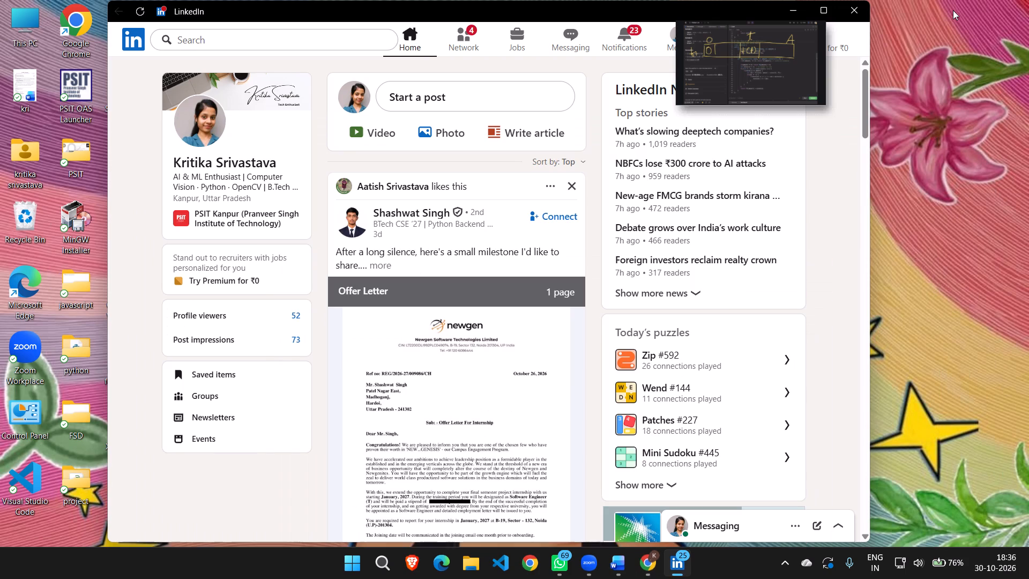
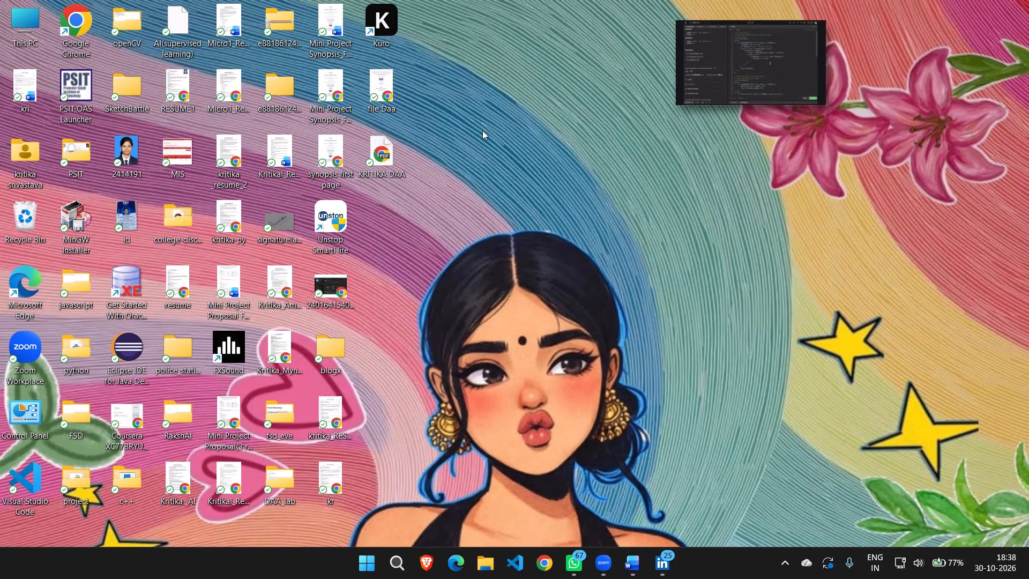
Open the KRITIKA DAA PDF from the desktop in Word, just once, and convert it to an editable document.
right_click(388, 157)
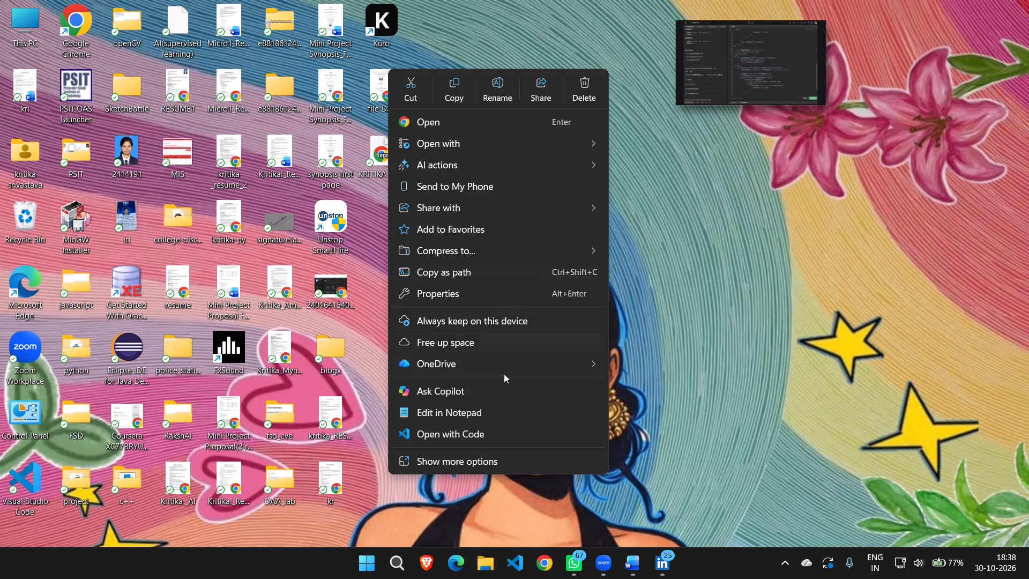
left_click(509, 458)
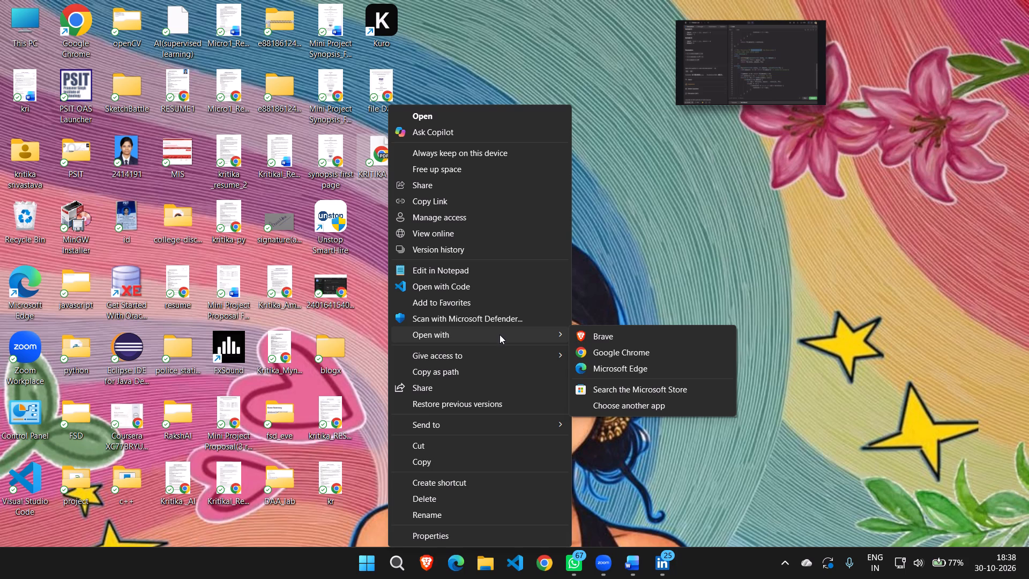
left_click(605, 405)
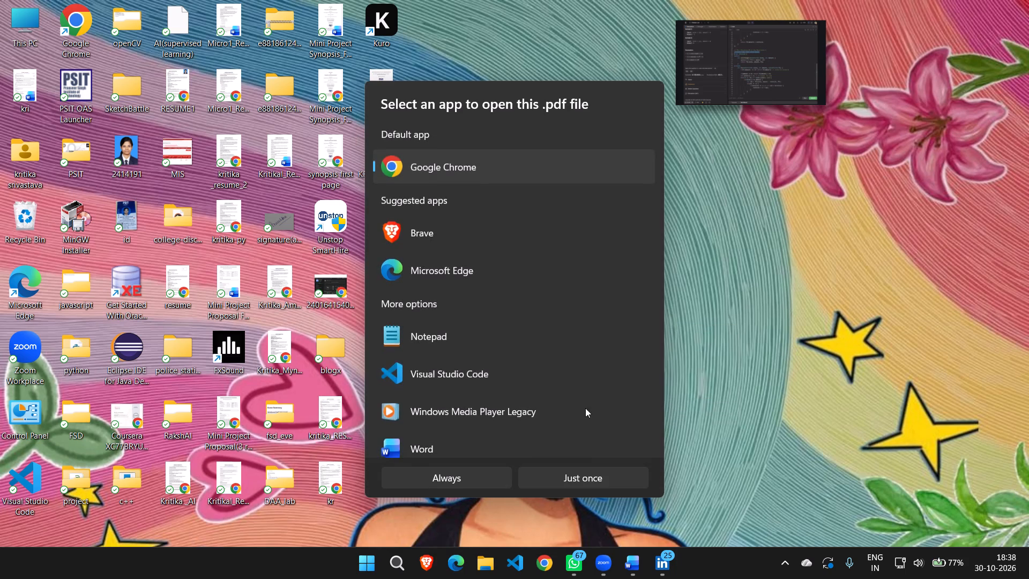
scroll(537, 411, "down", 1)
left_click(508, 369)
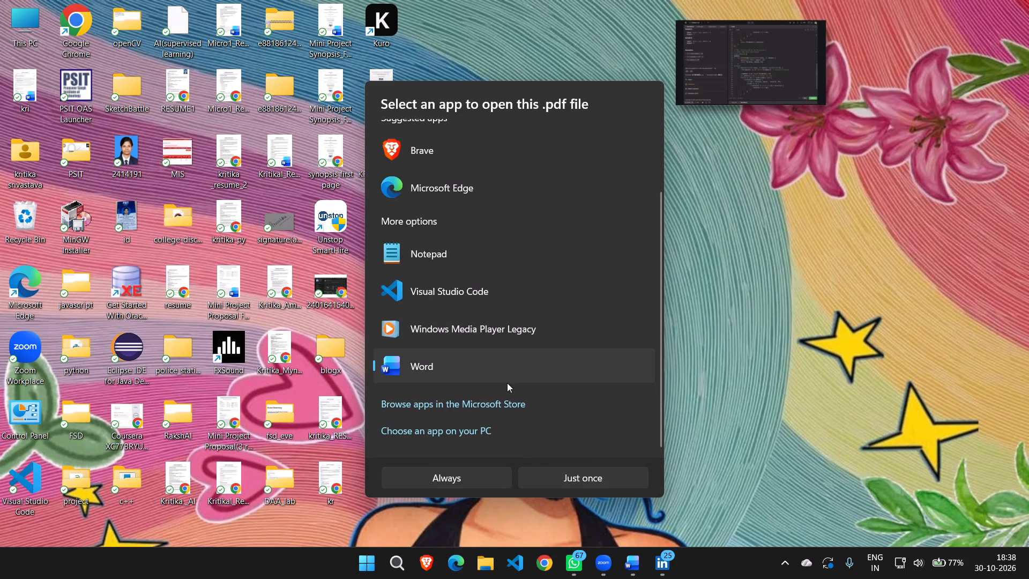
left_click(544, 474)
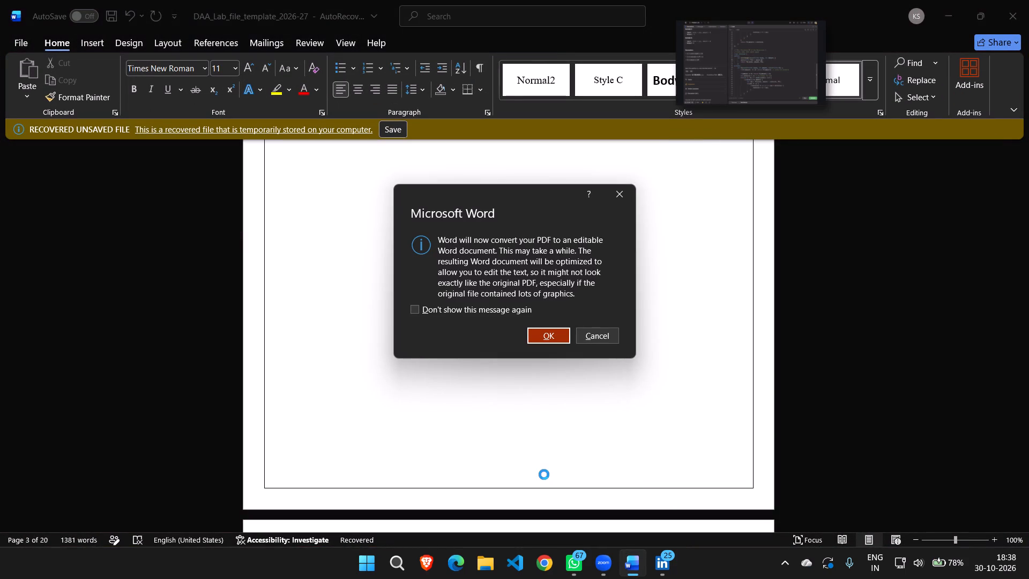
left_click(547, 338)
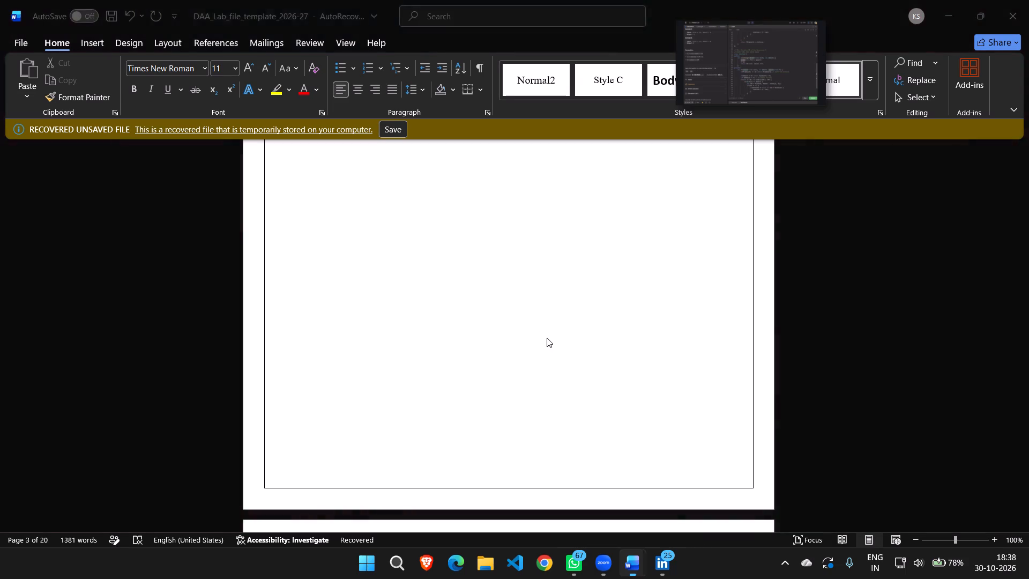
Review the converted document from the cover page through the program outcomes, experiment list and index to the start of Lab 1.
scroll(547, 338, "down", 1)
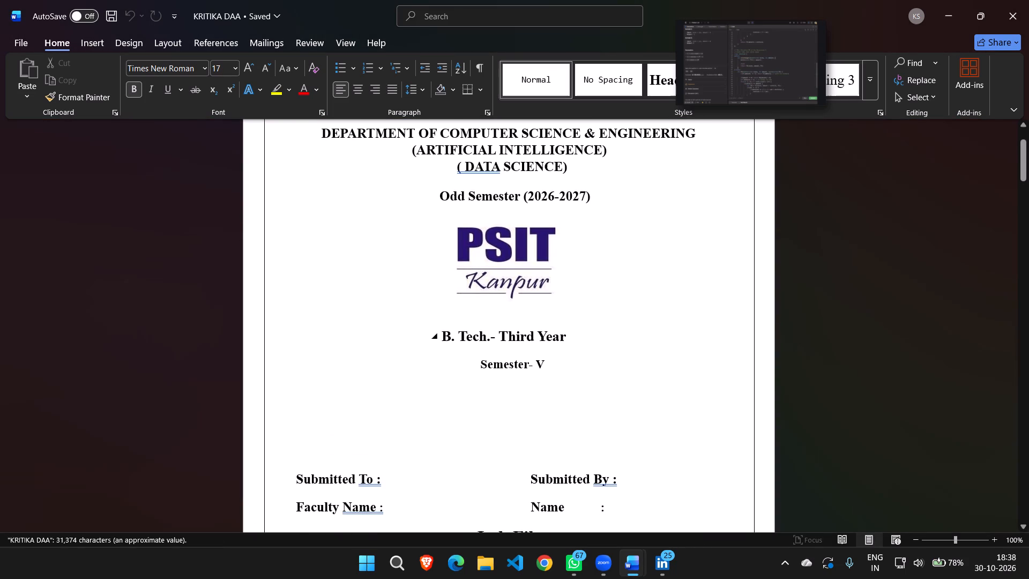
scroll(547, 338, "down", 2)
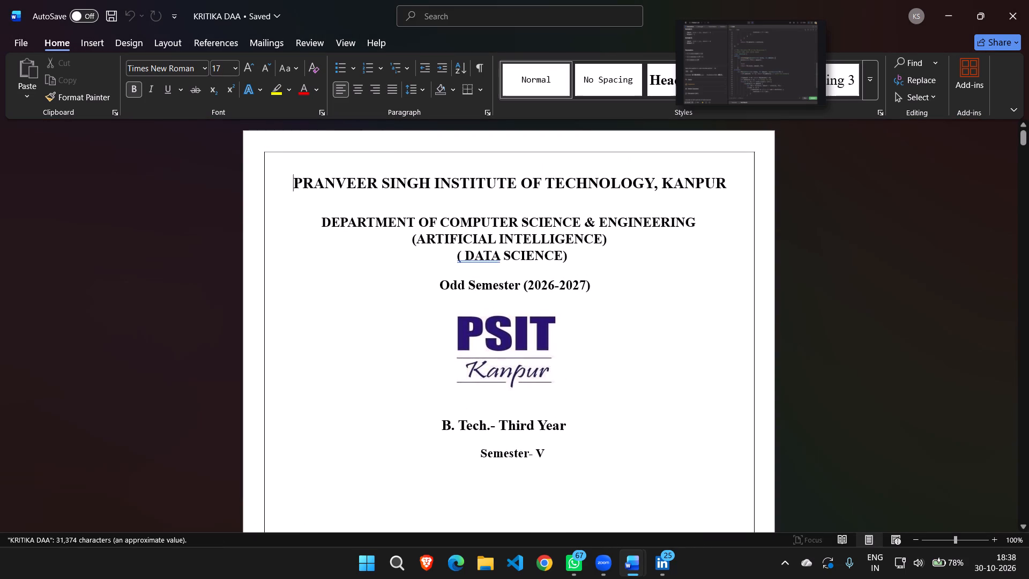
scroll(547, 338, "down", 4)
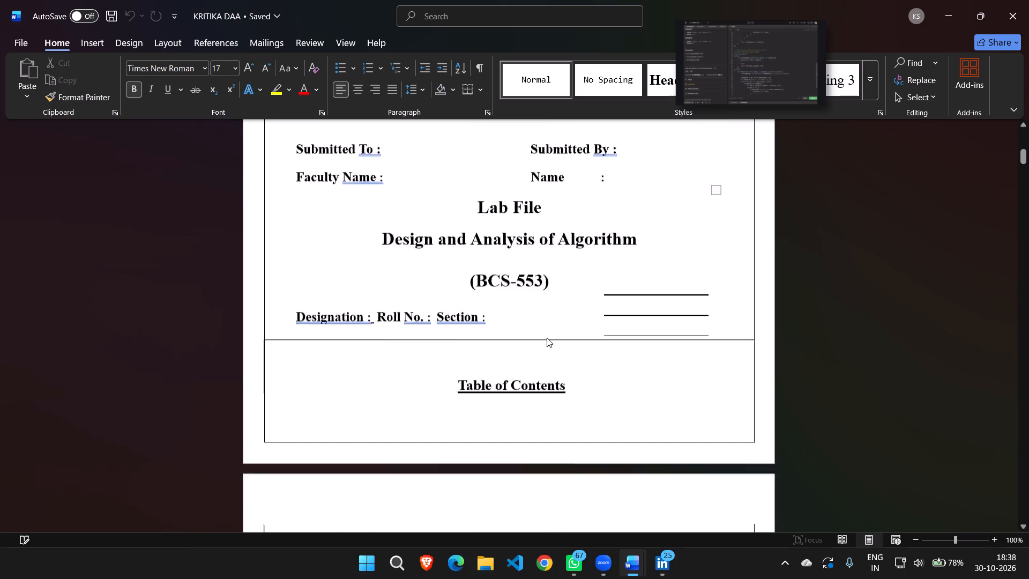
scroll(547, 338, "down", 8)
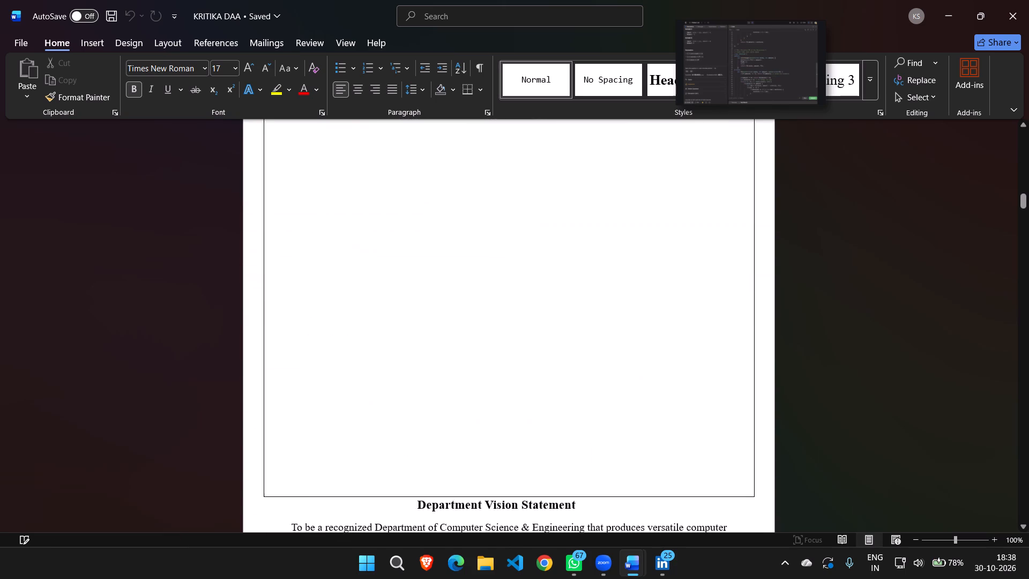
scroll(547, 338, "down", 10)
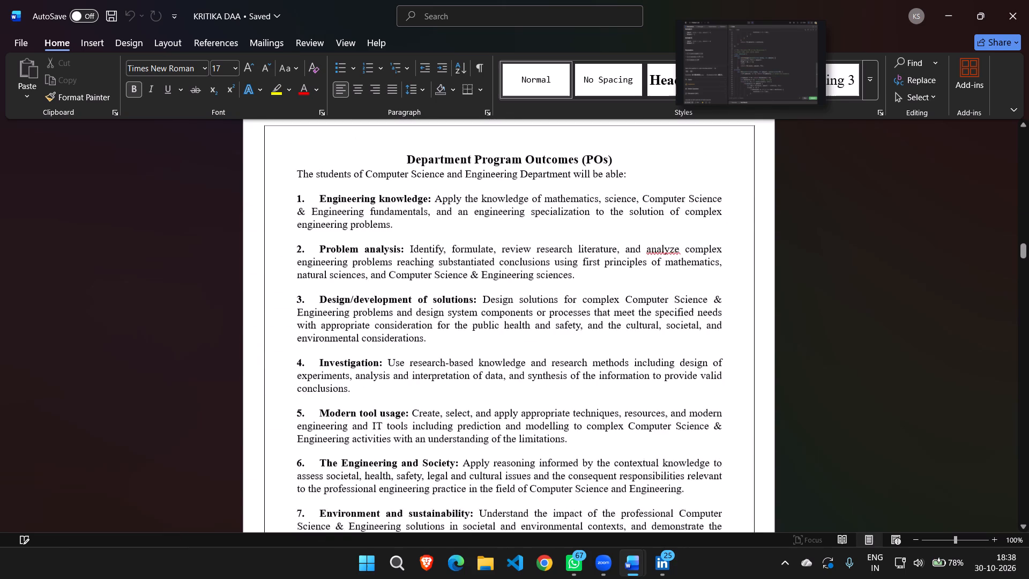
scroll(547, 338, "down", 7)
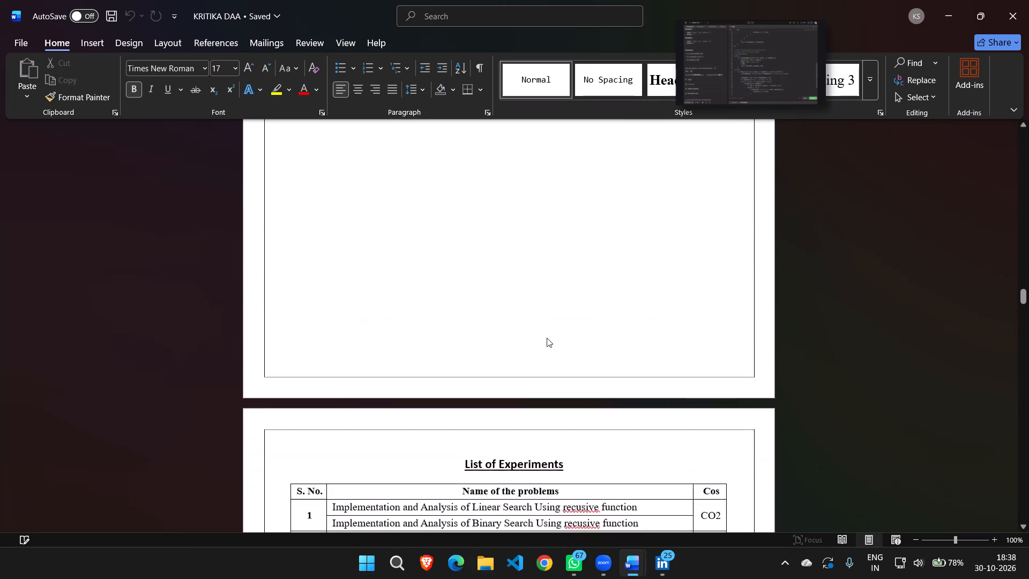
scroll(547, 338, "down", 2)
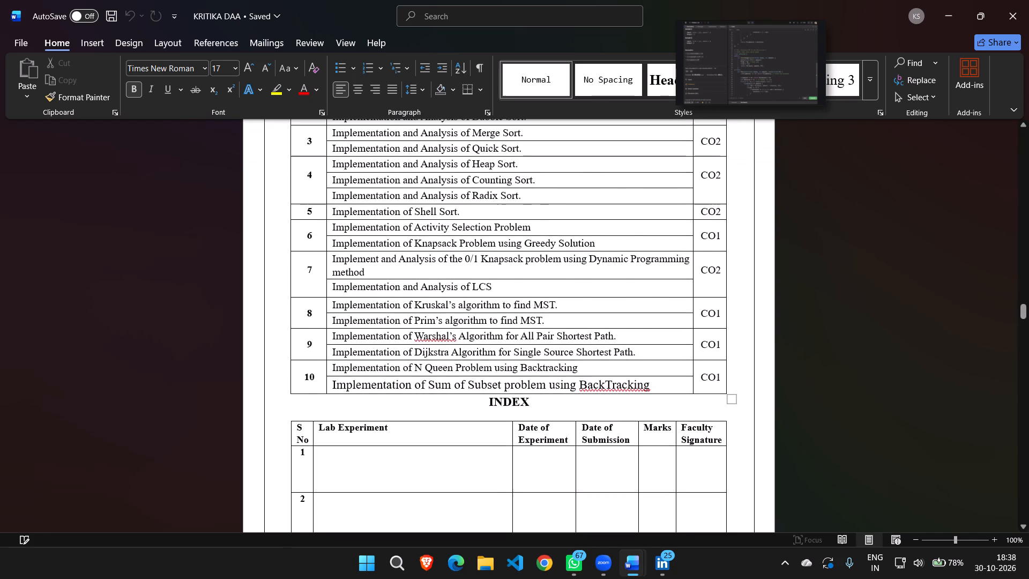
scroll(547, 338, "down", 6)
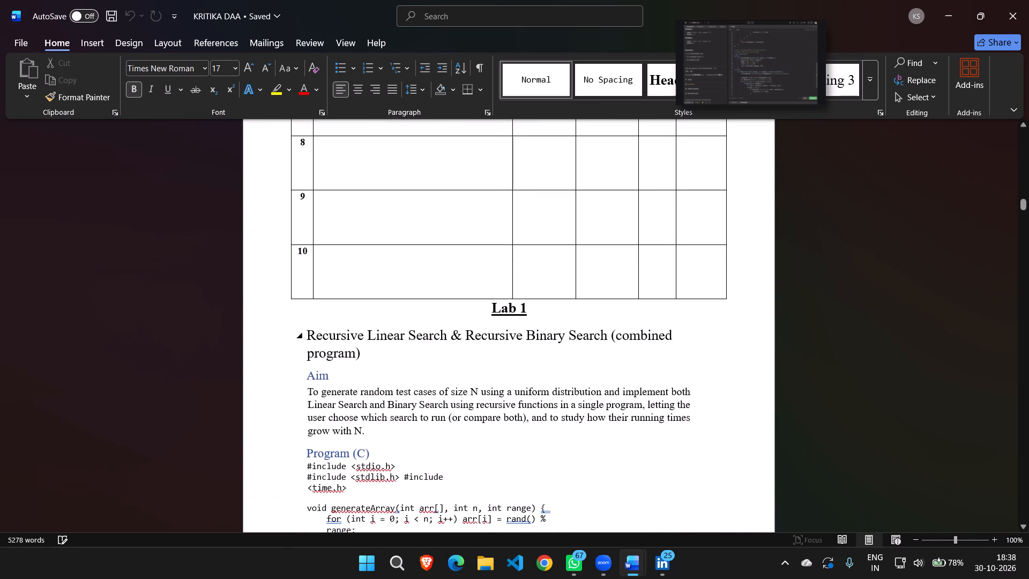
Underline and bold the Lab 1 heading "Recursive Linear Search & Recursive Binary Search (combined program)".
left_click_drag(374, 359, 317, 337)
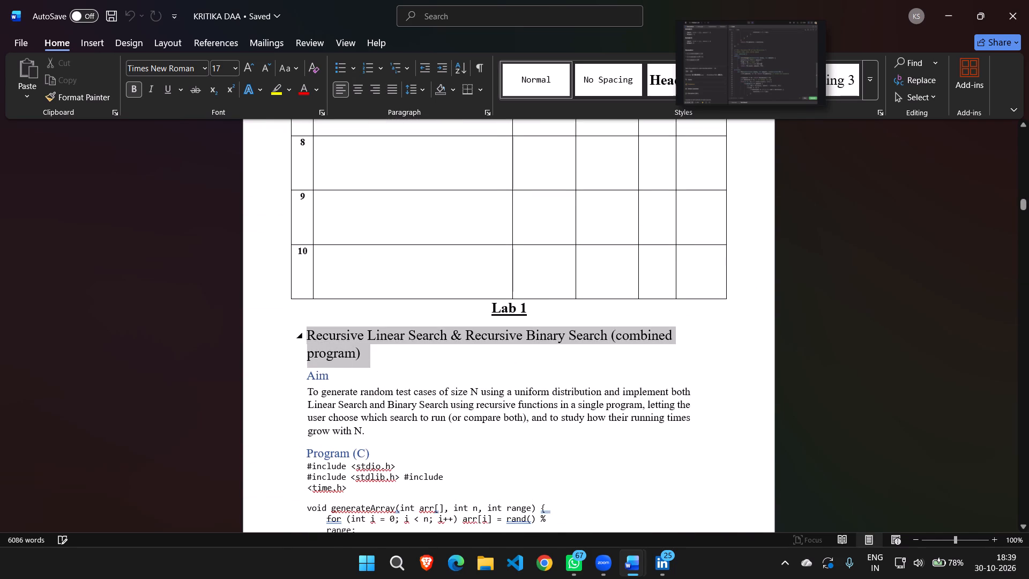
left_click_drag(317, 337, 315, 333)
left_click(355, 311)
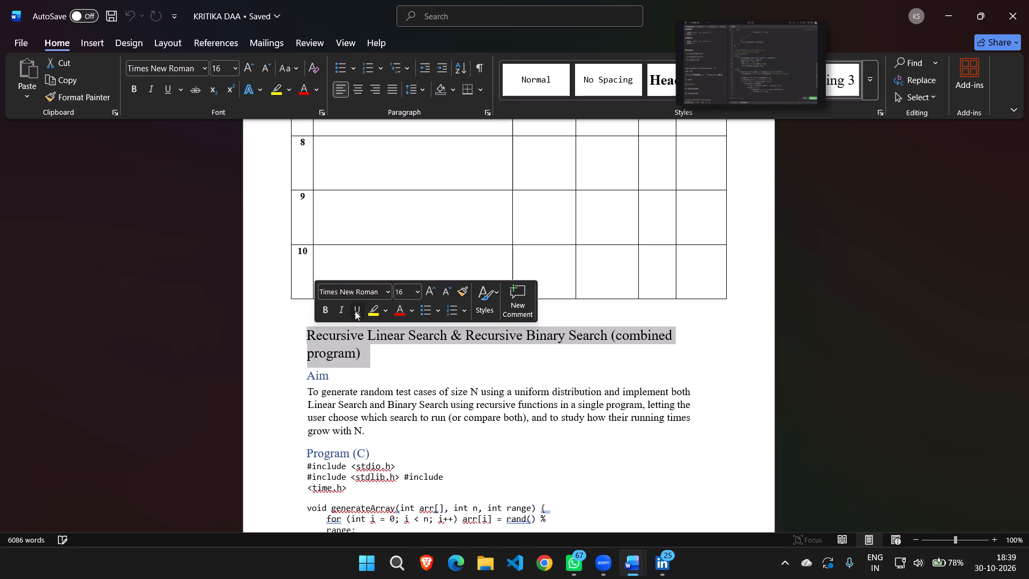
left_click(321, 312)
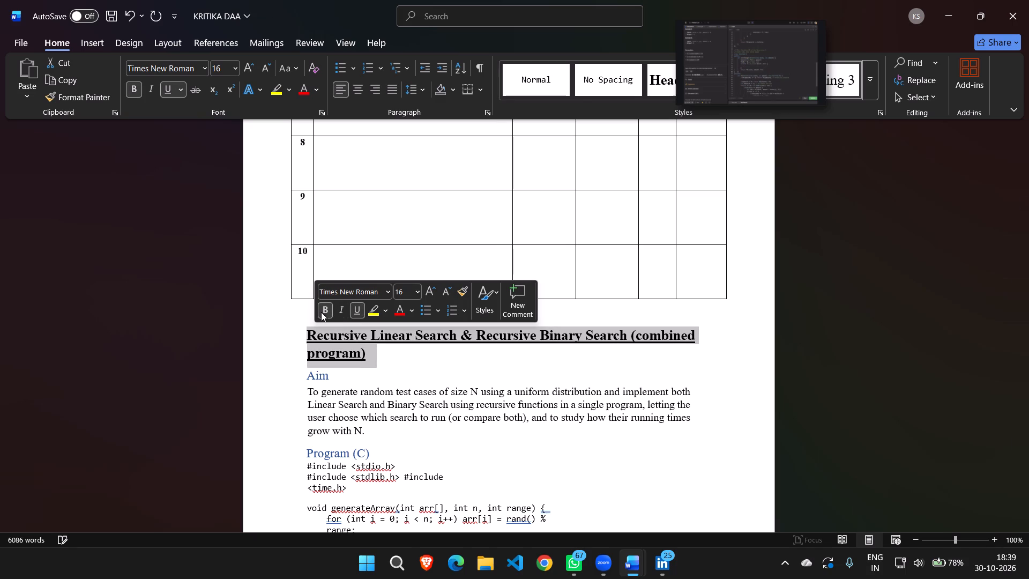
left_click(433, 357)
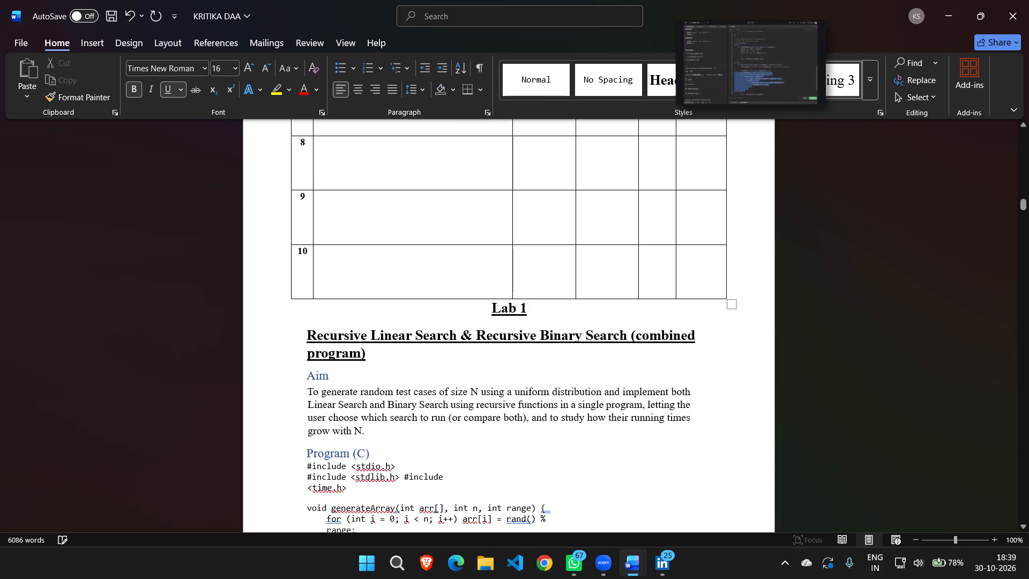
Change the font of the entire Lab 1 C program code, from the first #include to the final brace, to Times New Roman.
scroll(468, 404, "down", 1)
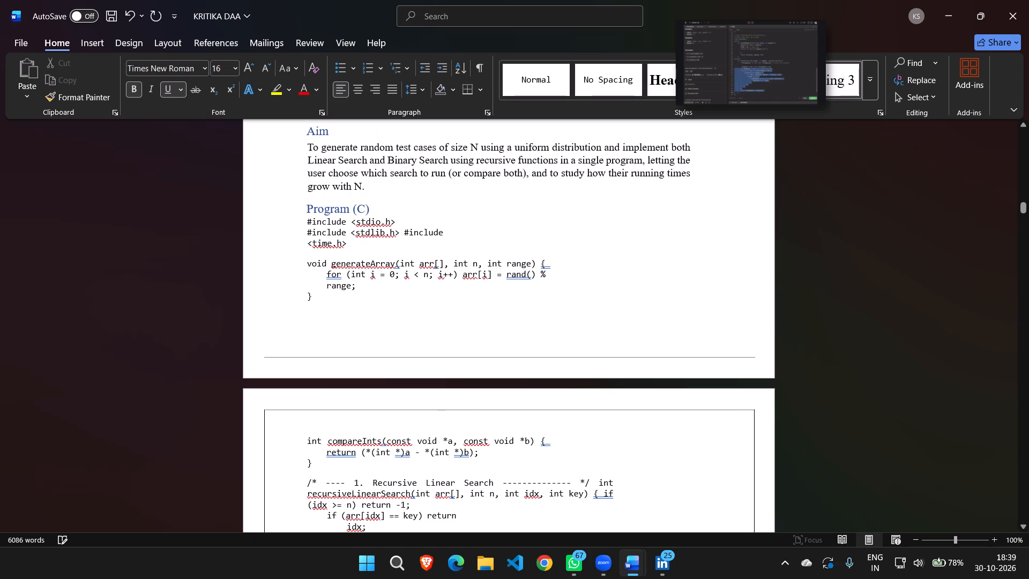
left_click_drag(305, 225, 331, 251)
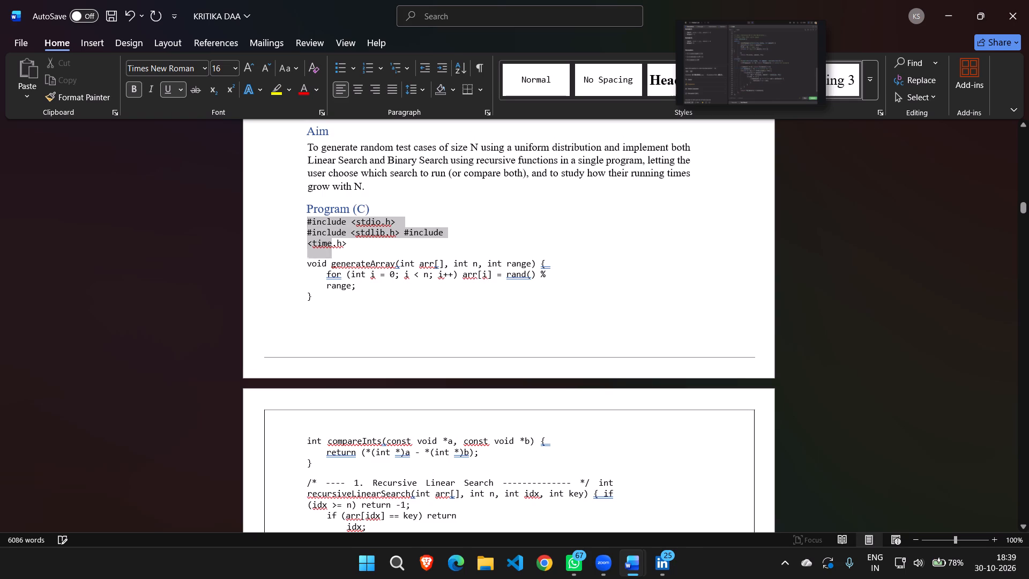
left_click_drag(331, 251, 412, 533)
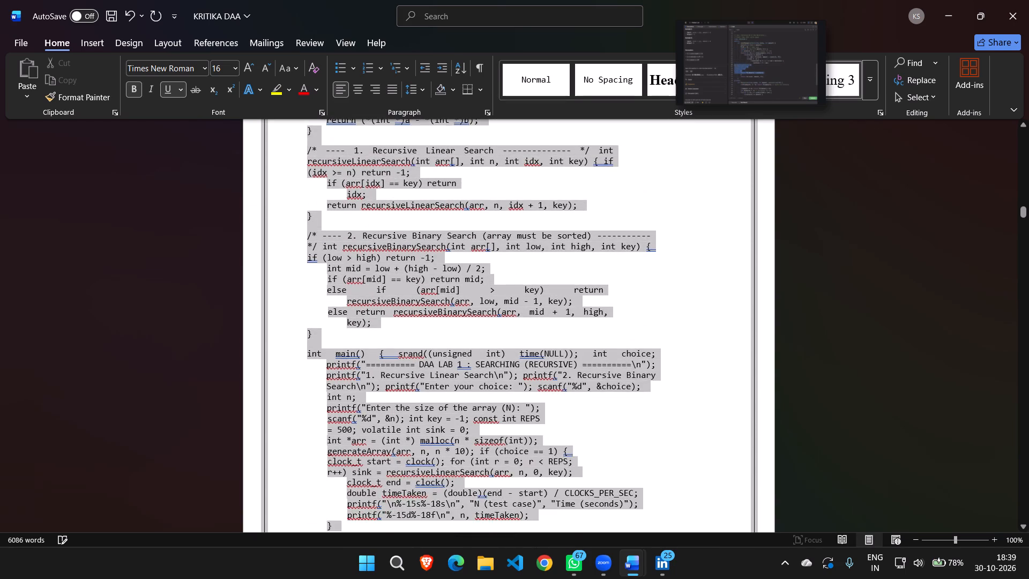
left_click_drag(412, 533, 377, 359)
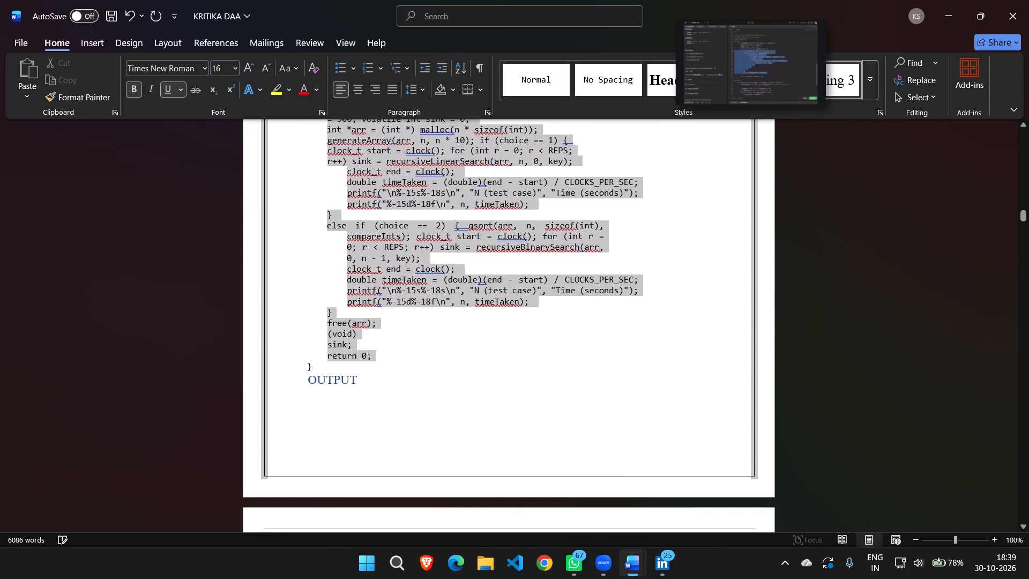
left_click_drag(377, 359, 375, 367)
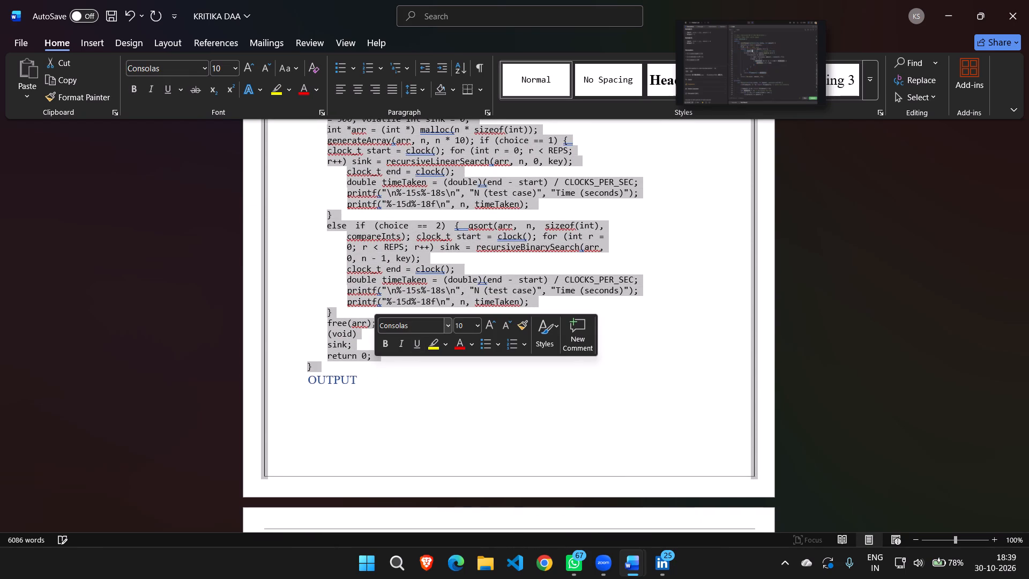
left_click(447, 326)
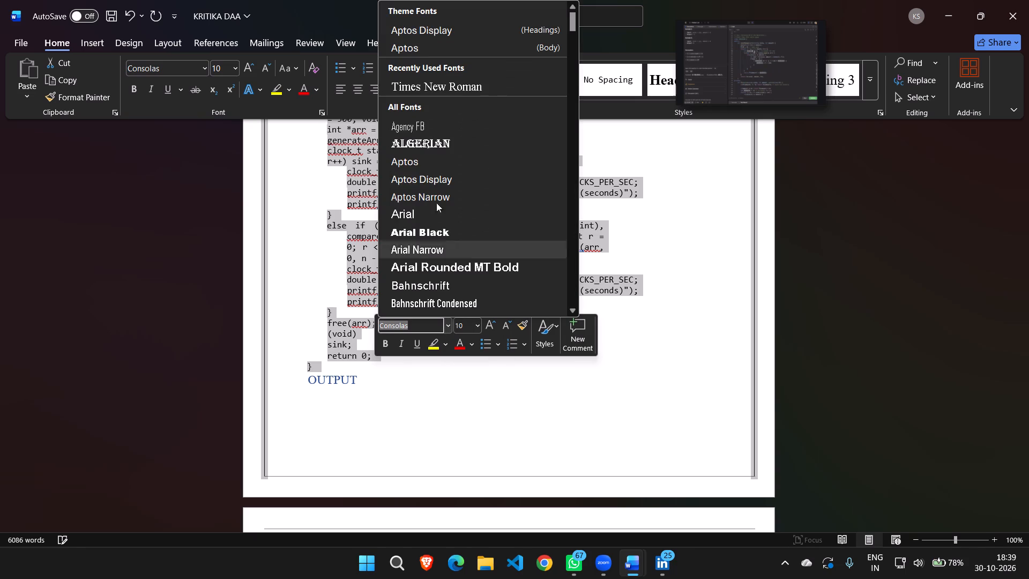
left_click(458, 86)
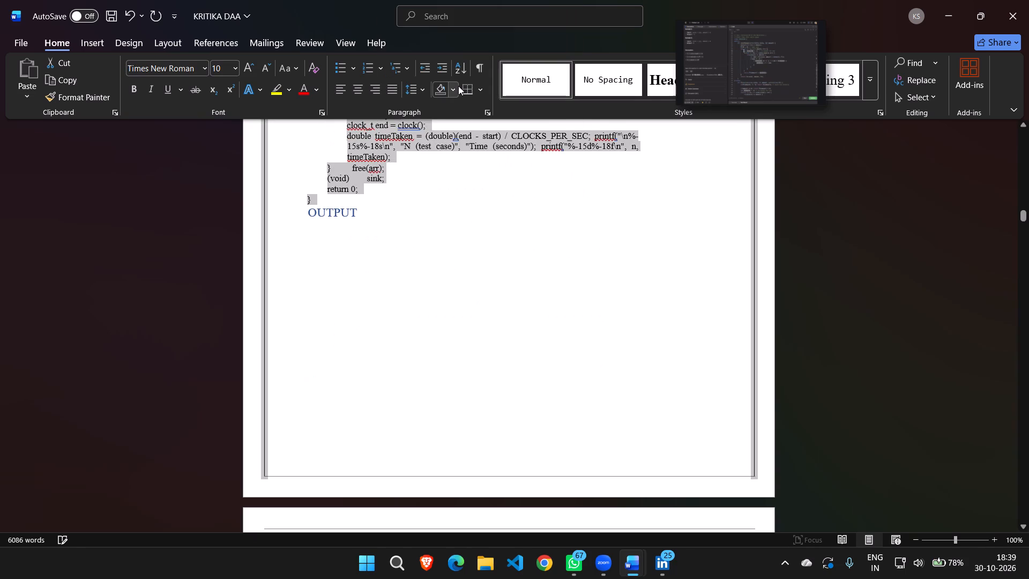
Set the line spacing of the entire Lab 1 C program code, excluding the OUTPUT heading, to 1.5.
scroll(478, 292, "up", 1)
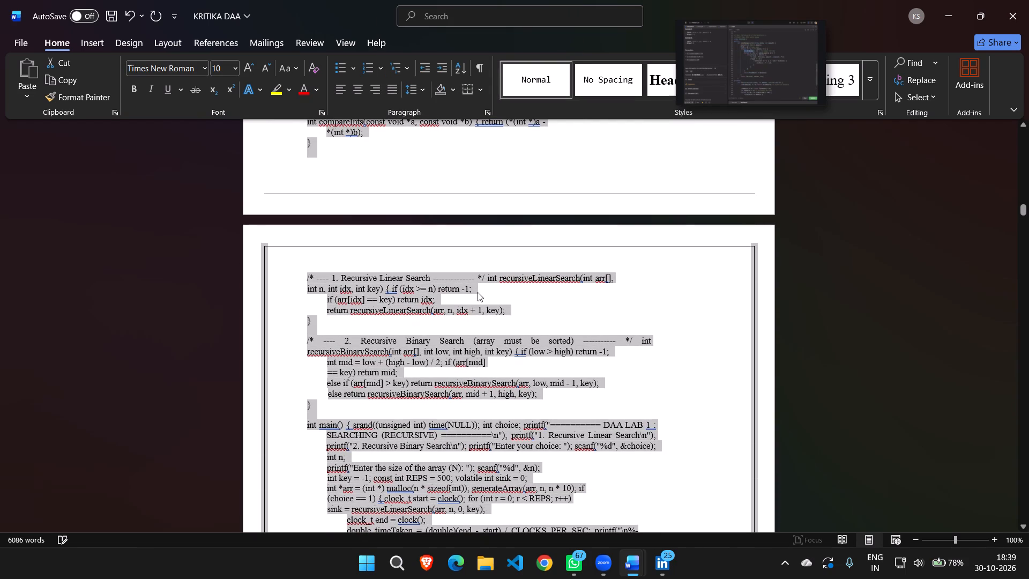
scroll(478, 292, "up", 3)
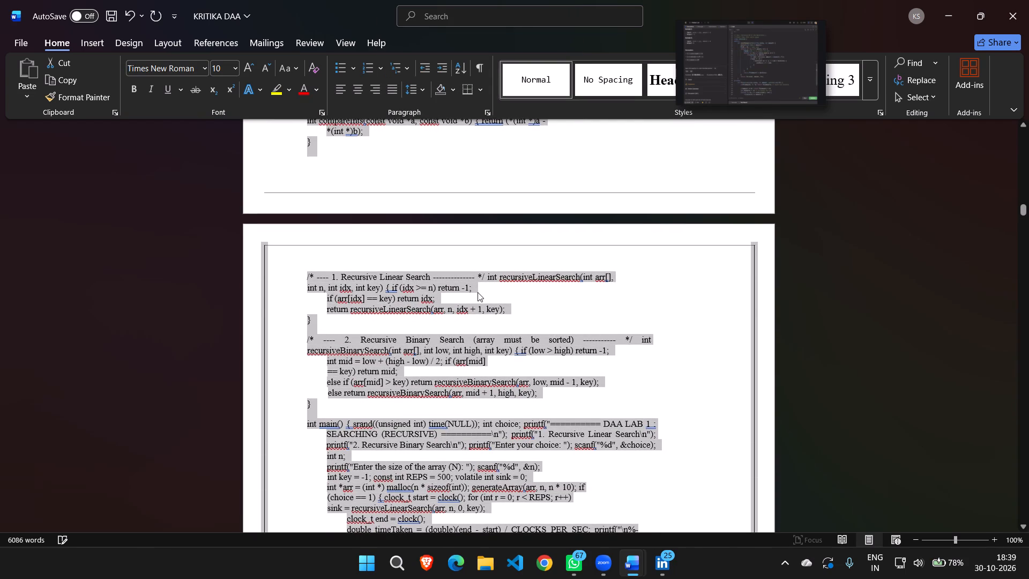
scroll(478, 292, "up", 1)
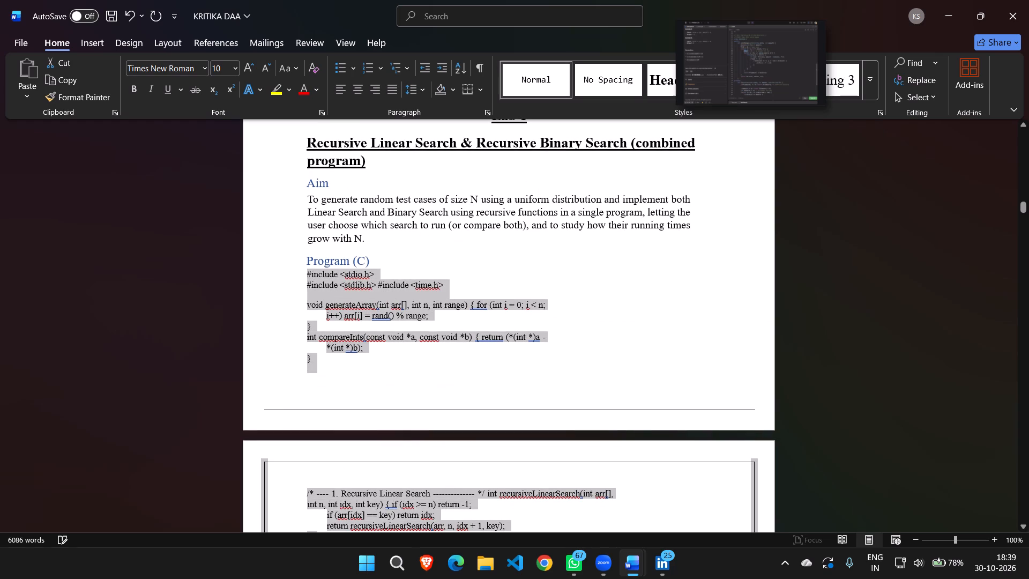
left_click(401, 375)
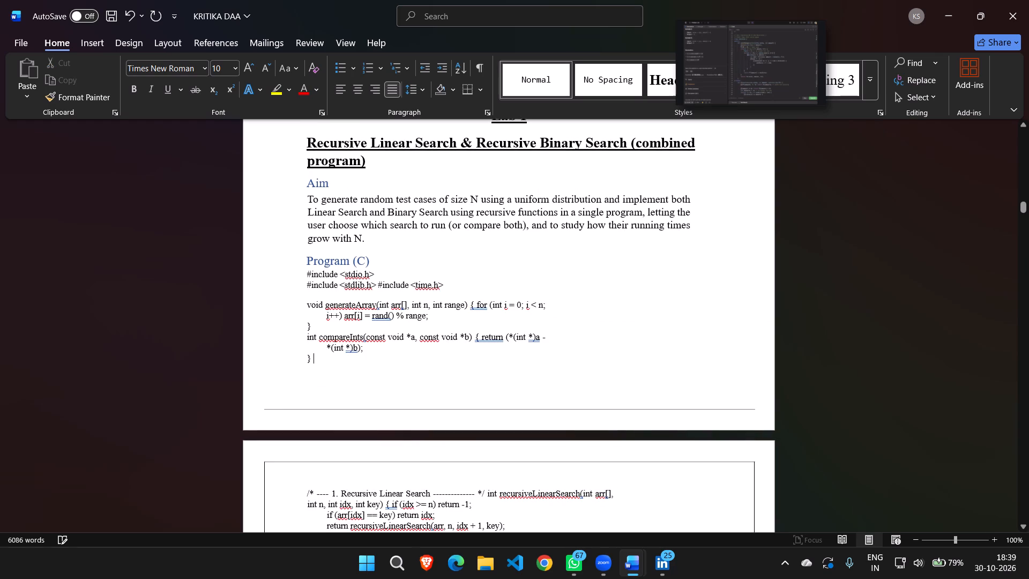
left_click_drag(306, 273, 405, 263)
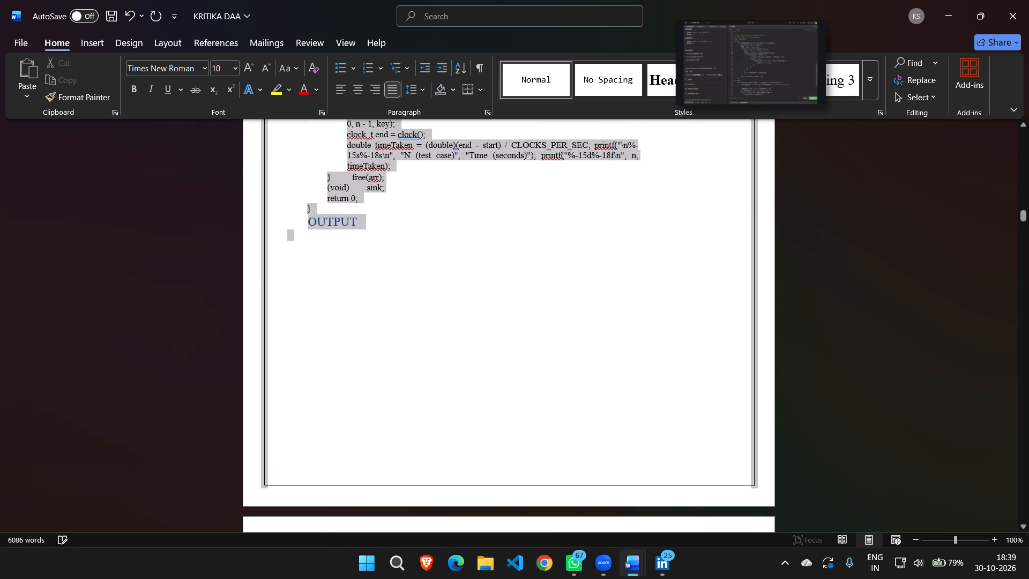
left_click_drag(405, 263, 373, 209)
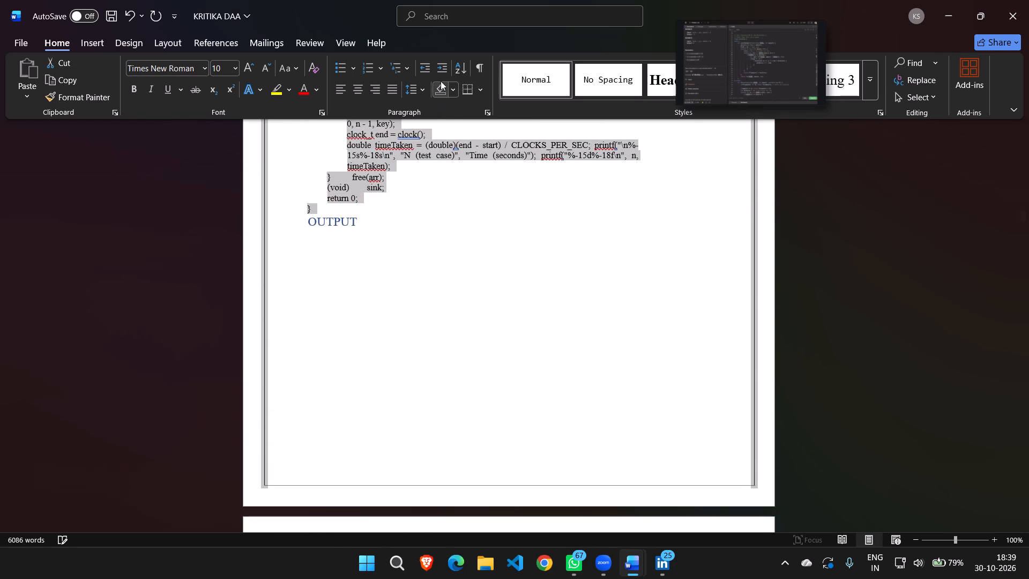
left_click(424, 85)
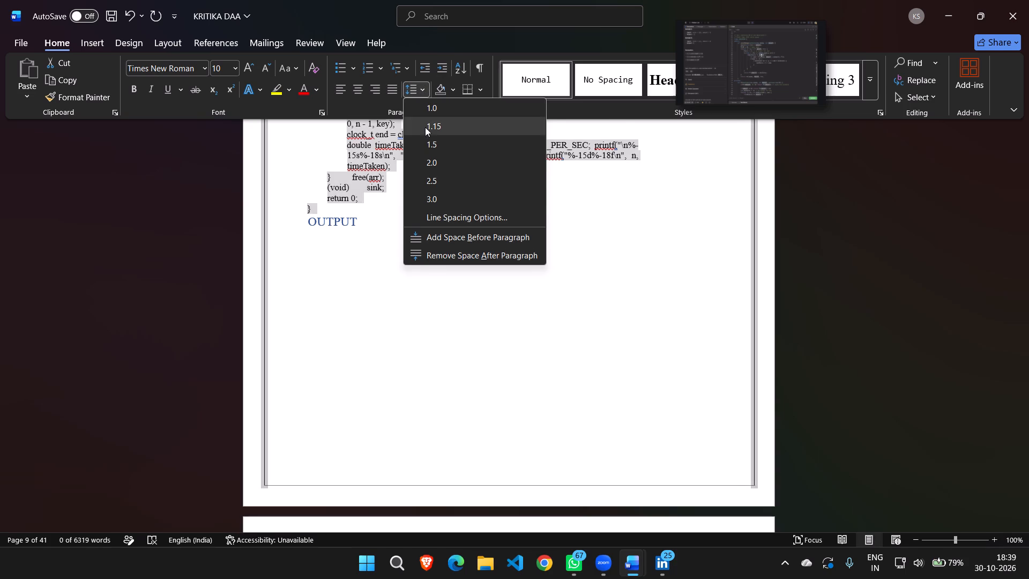
left_click(433, 141)
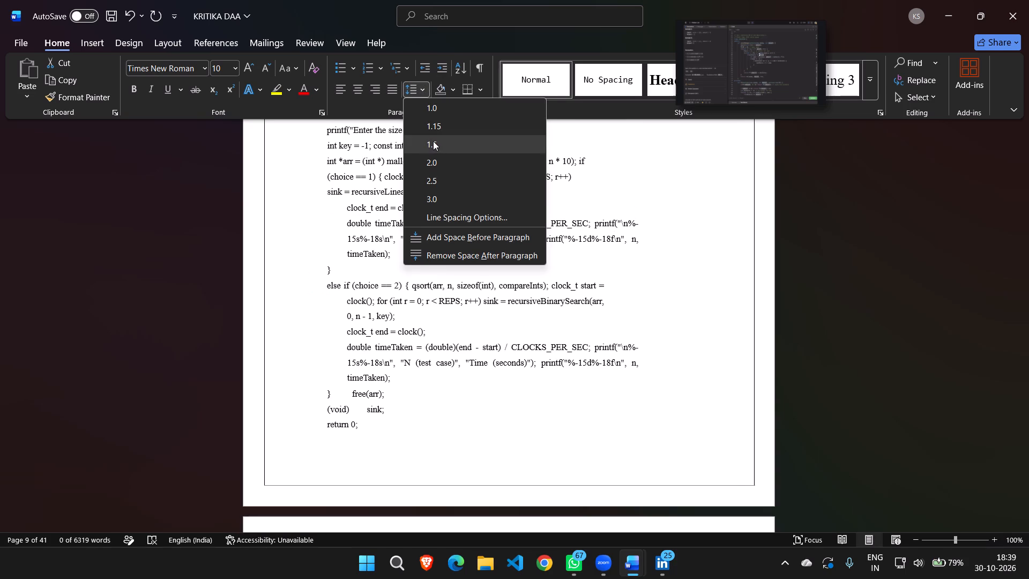
Format the Lab 2 heading "a: Insertion Sort" as Times New Roman, bold, underlined and black.
scroll(463, 284, "down", 3)
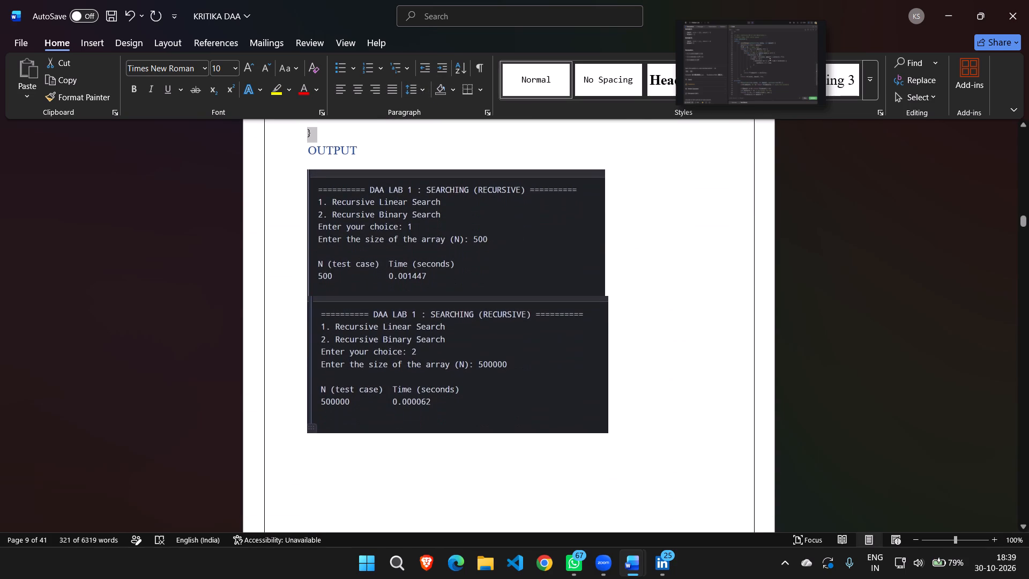
scroll(463, 284, "down", 4)
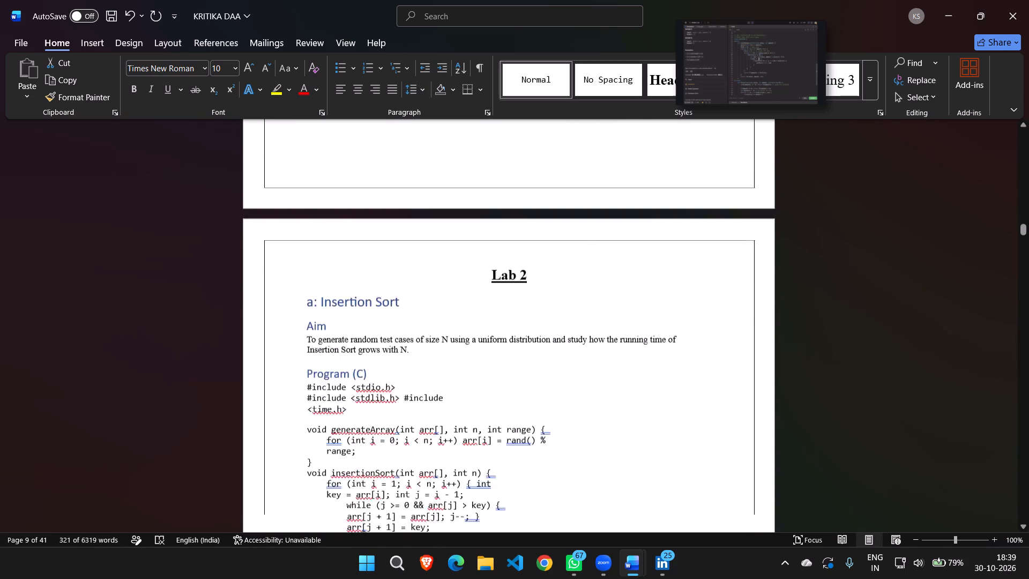
scroll(463, 284, "down", 1)
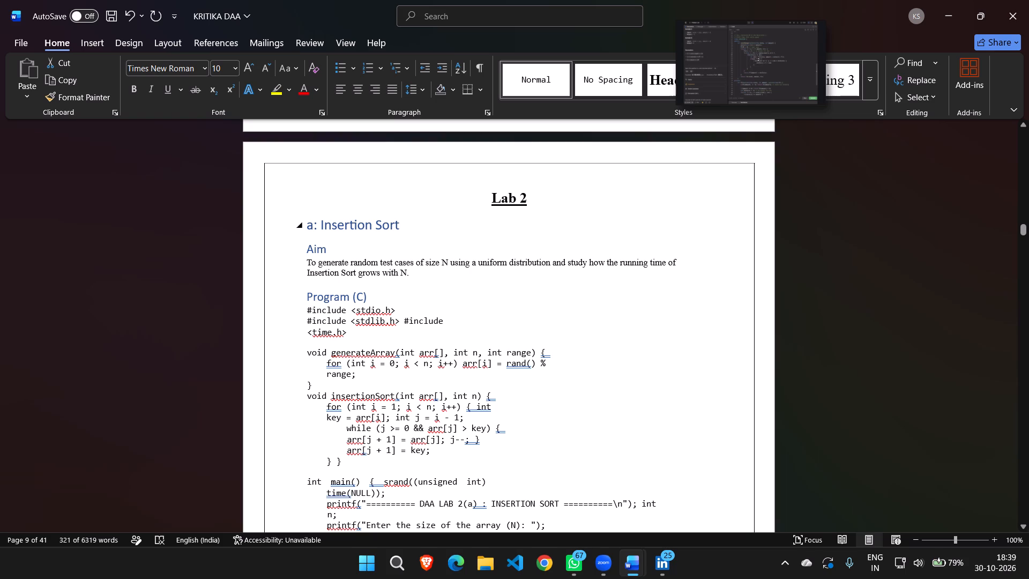
left_click_drag(415, 226, 308, 226)
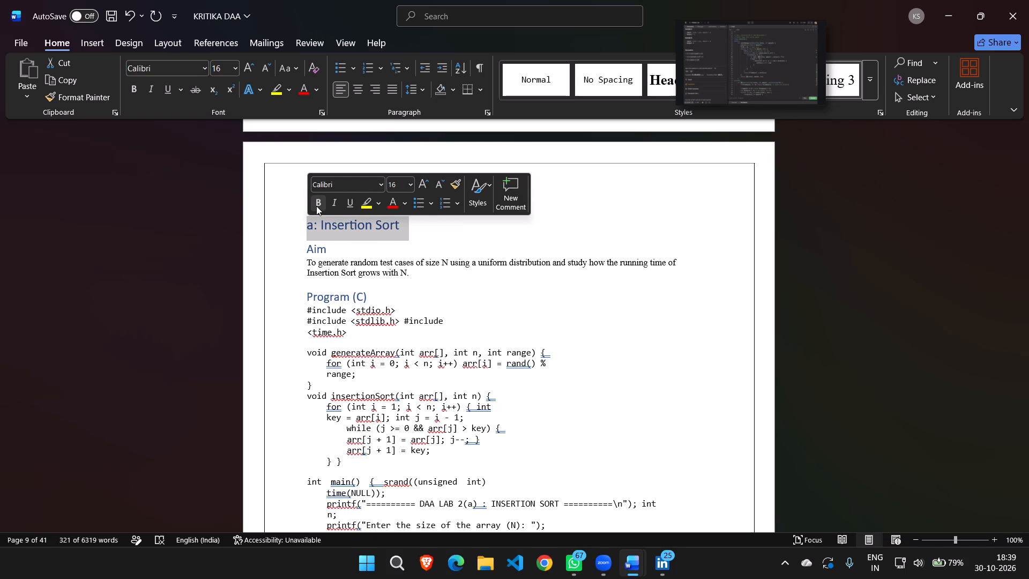
left_click(379, 185)
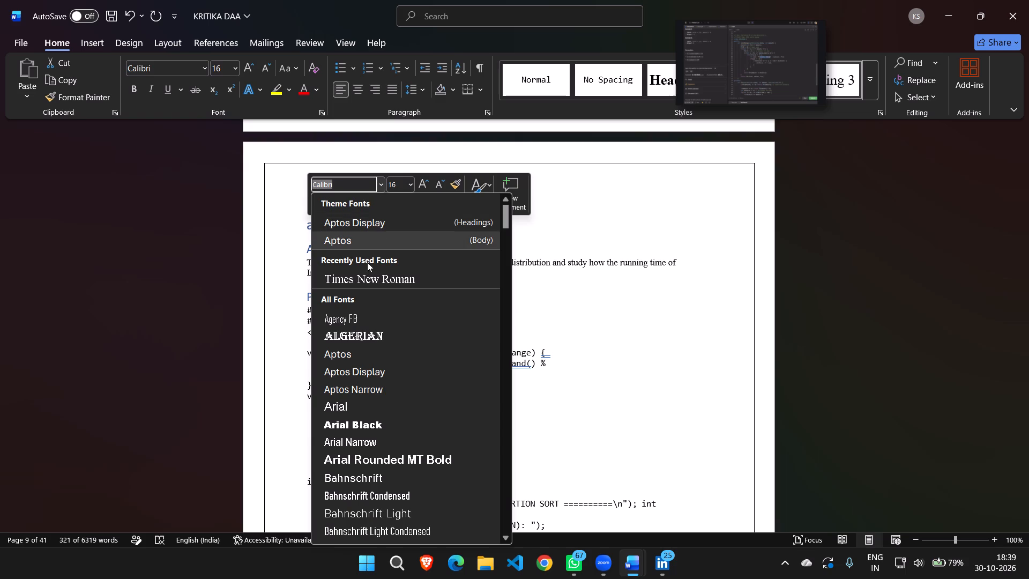
left_click(374, 277)
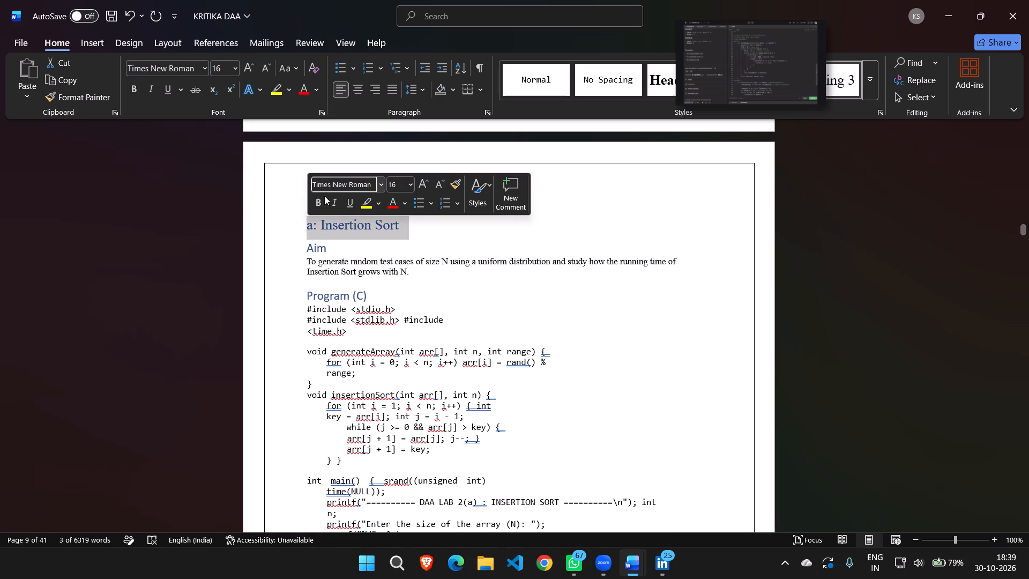
left_click(322, 202)
left_click(352, 206)
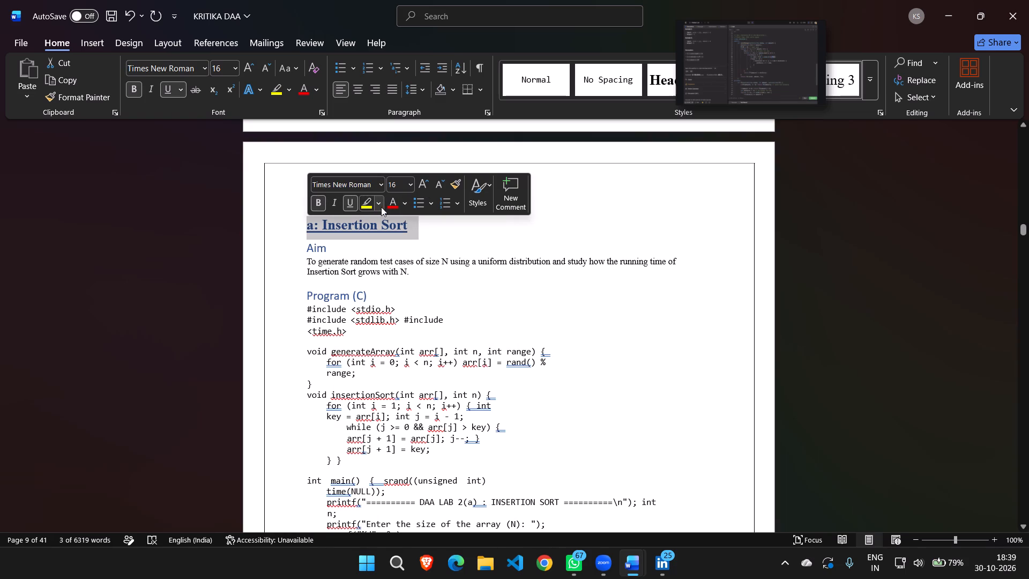
left_click(404, 203)
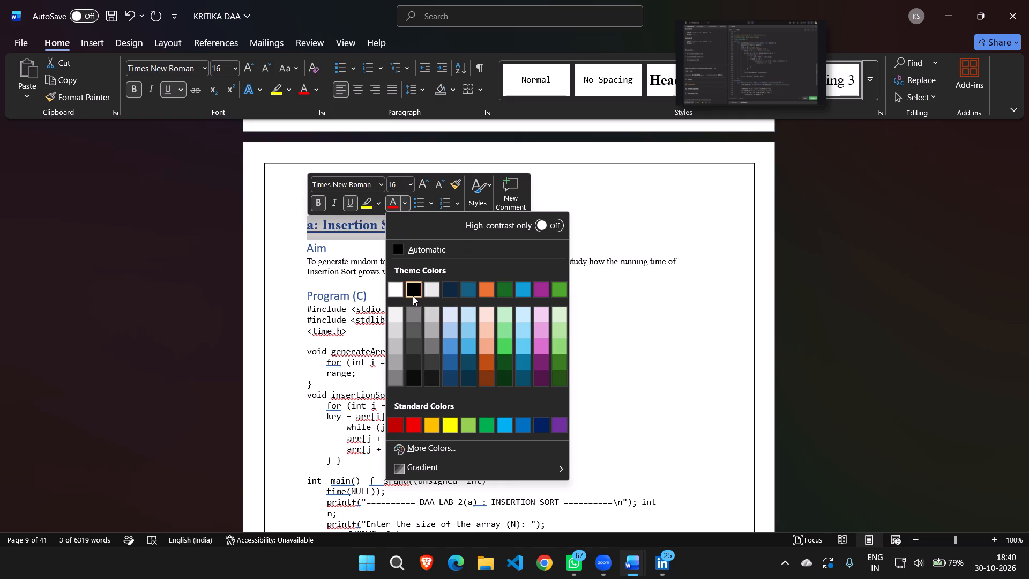
left_click(414, 295)
left_click(412, 290)
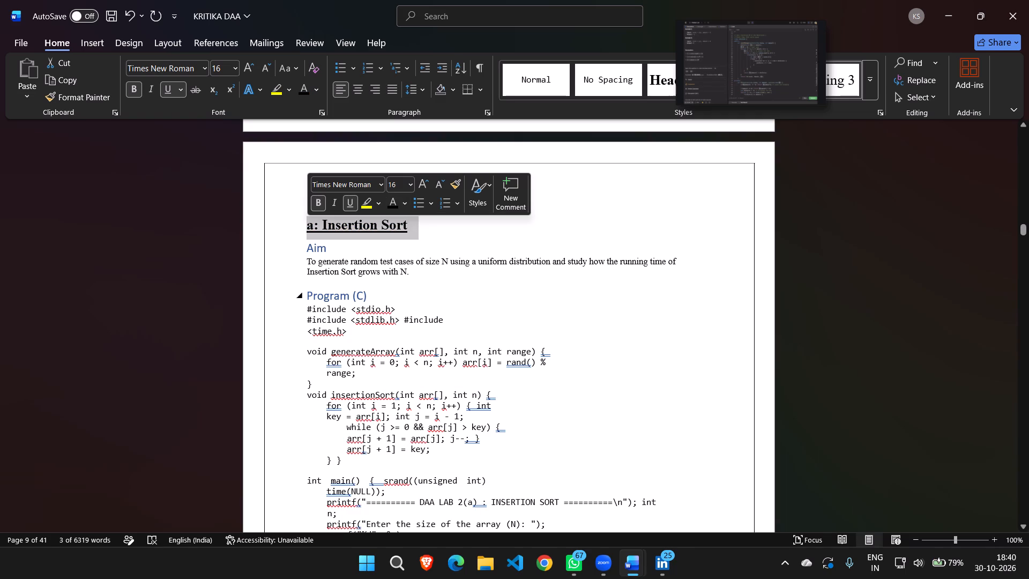
Select the Lab 2 Aim text and examine the Lab 1 Aim and program formatting for comparison.
left_click_drag(421, 273, 398, 269)
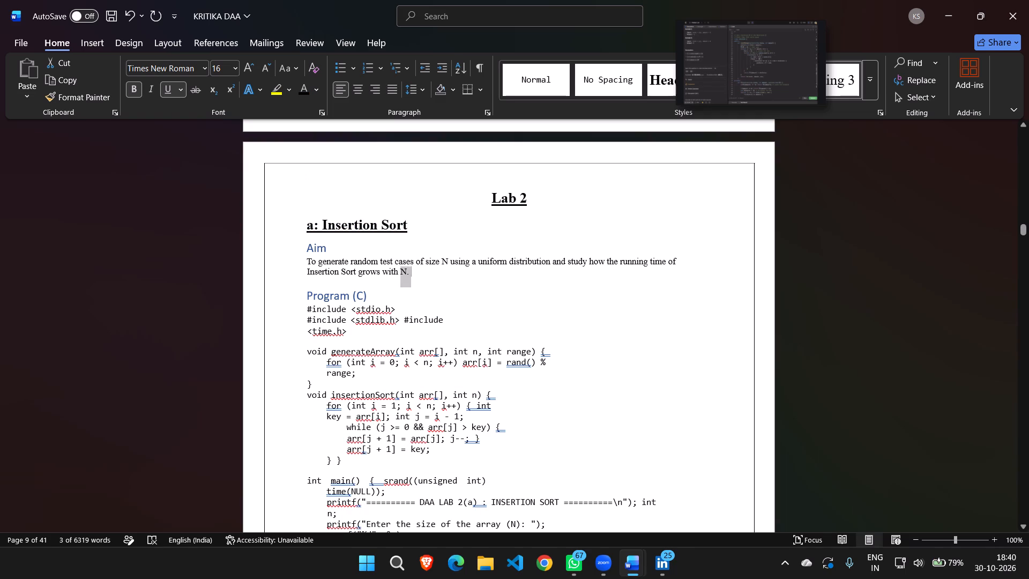
left_click_drag(398, 269, 387, 258)
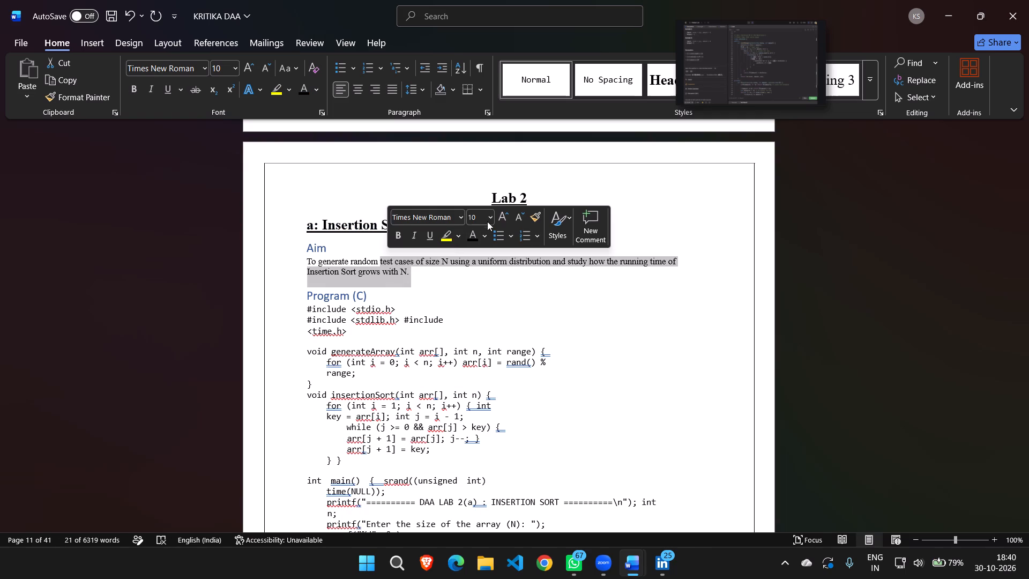
scroll(504, 346, "up", 5)
scroll(504, 346, "up", 20)
scroll(504, 346, "up", 4)
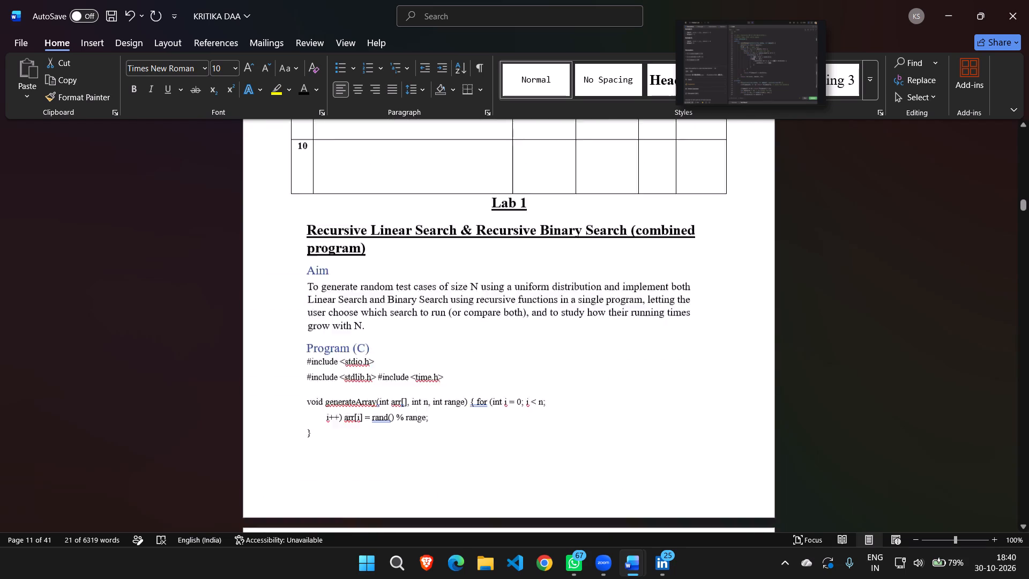
scroll(504, 346, "up", 15)
scroll(504, 346, "down", 7)
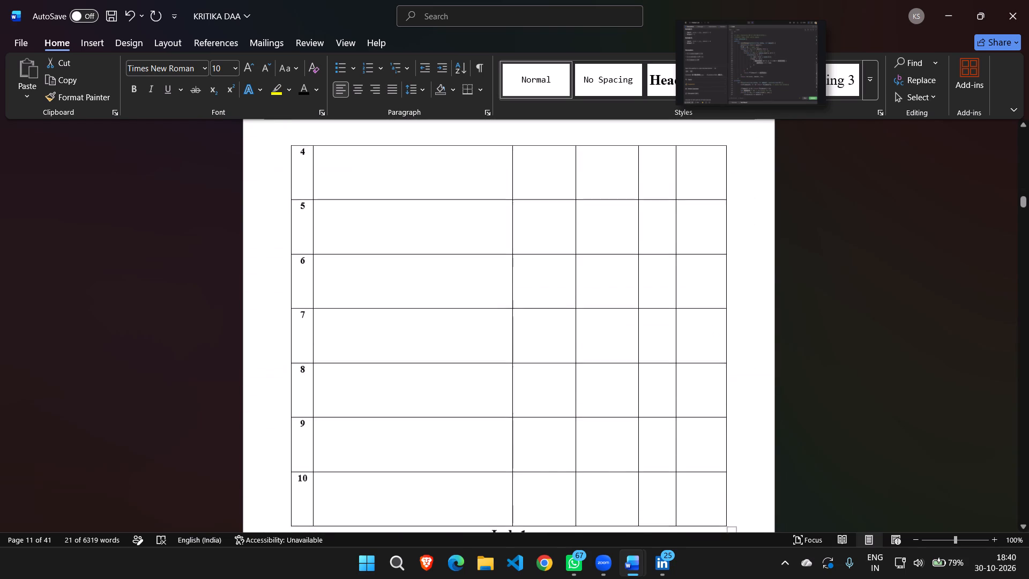
scroll(504, 346, "down", 3)
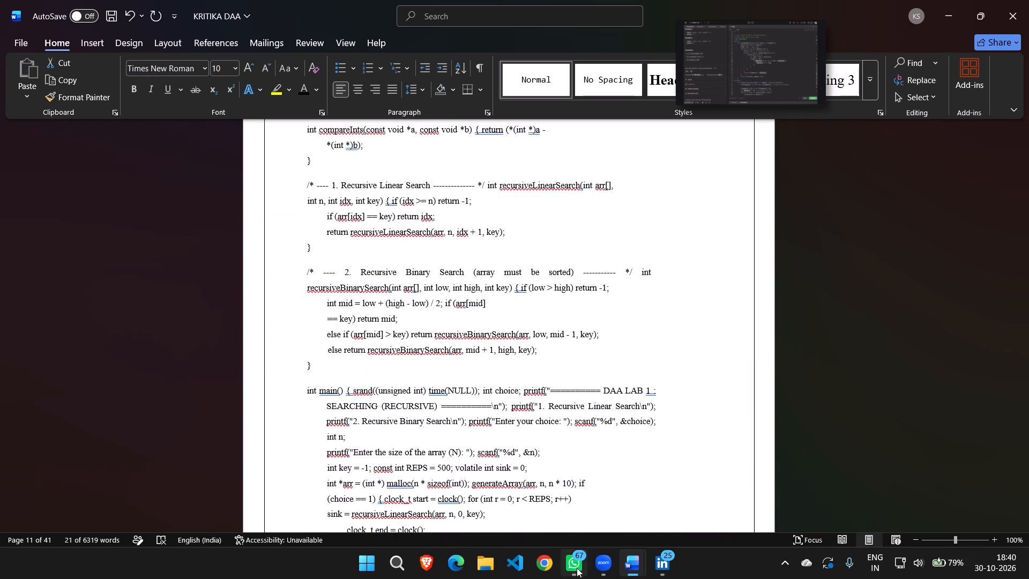
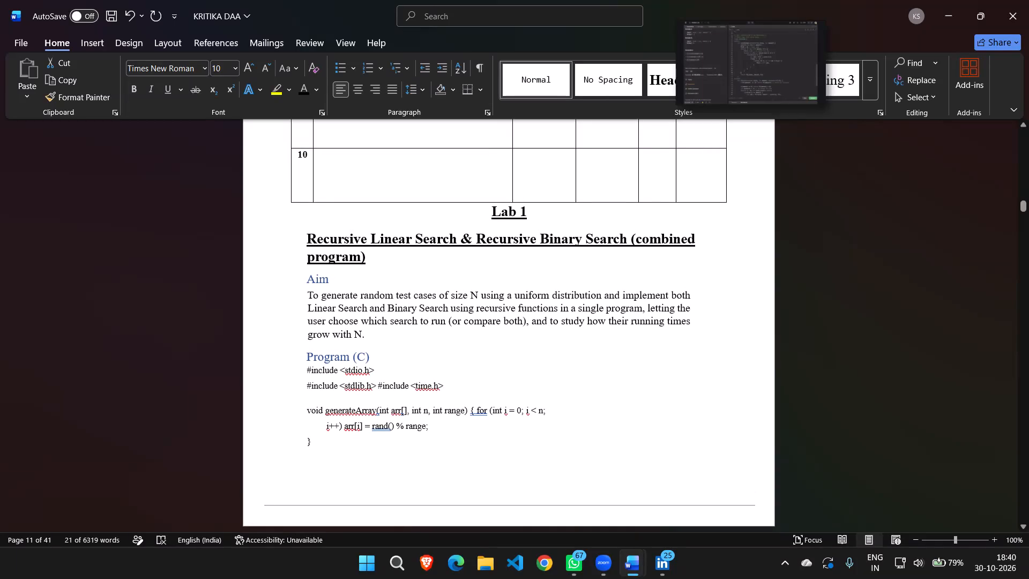
Set the font size of the entire Lab 1 C program code, from the first #include to the final brace, to 12.
left_click_drag(370, 336, 309, 297)
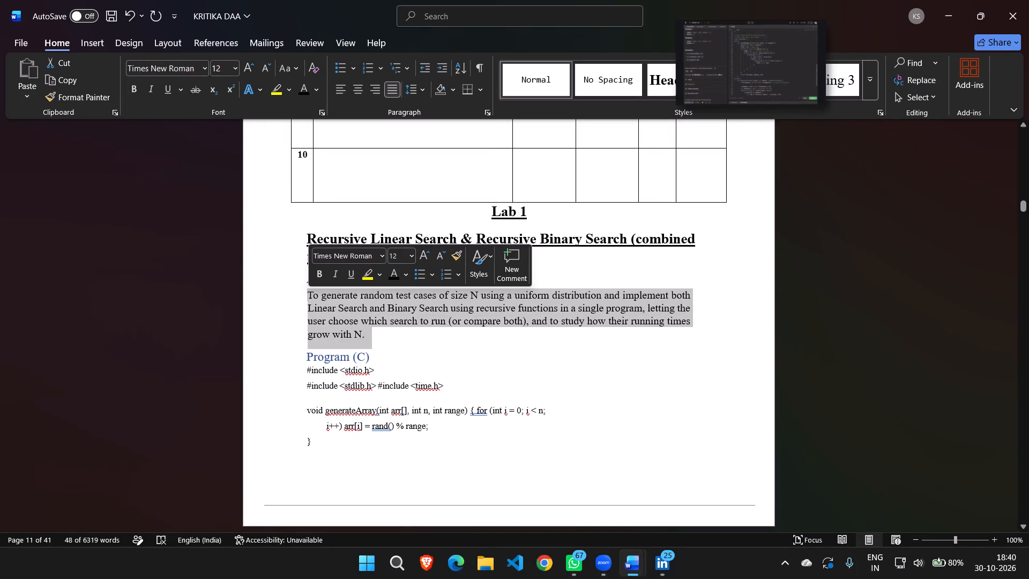
left_click_drag(302, 372, 387, 434)
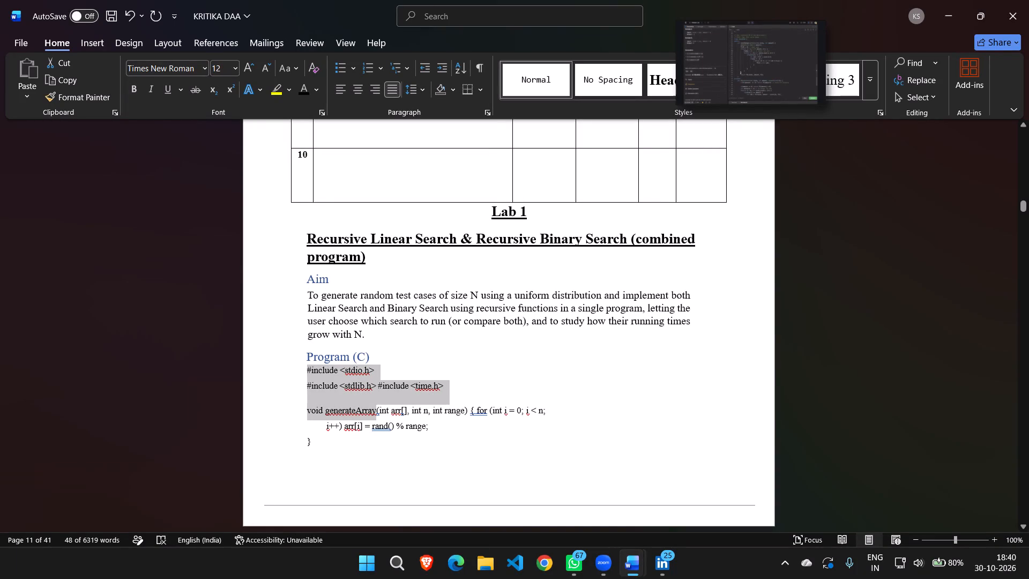
left_click_drag(387, 434, 404, 462)
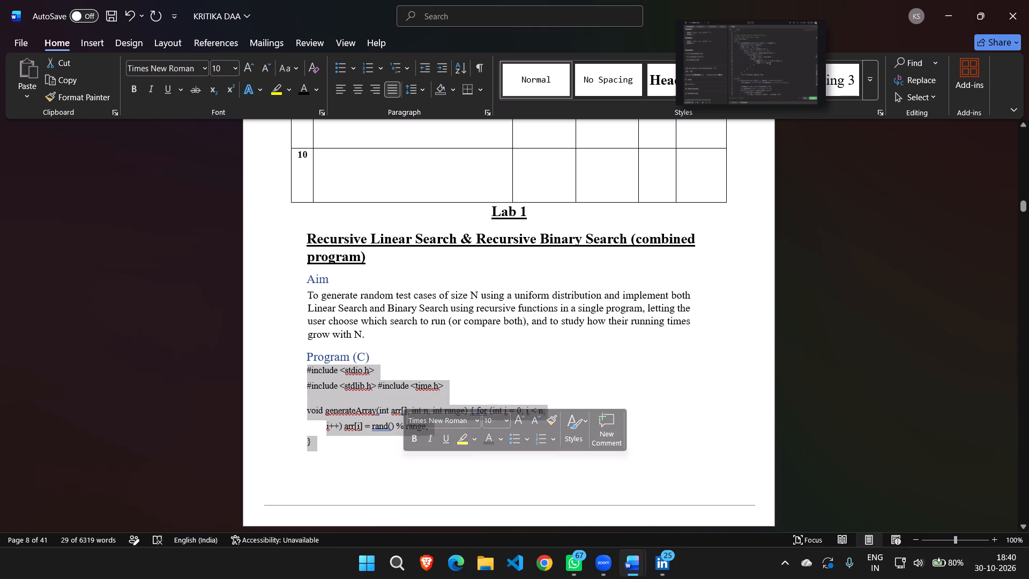
left_click(376, 471)
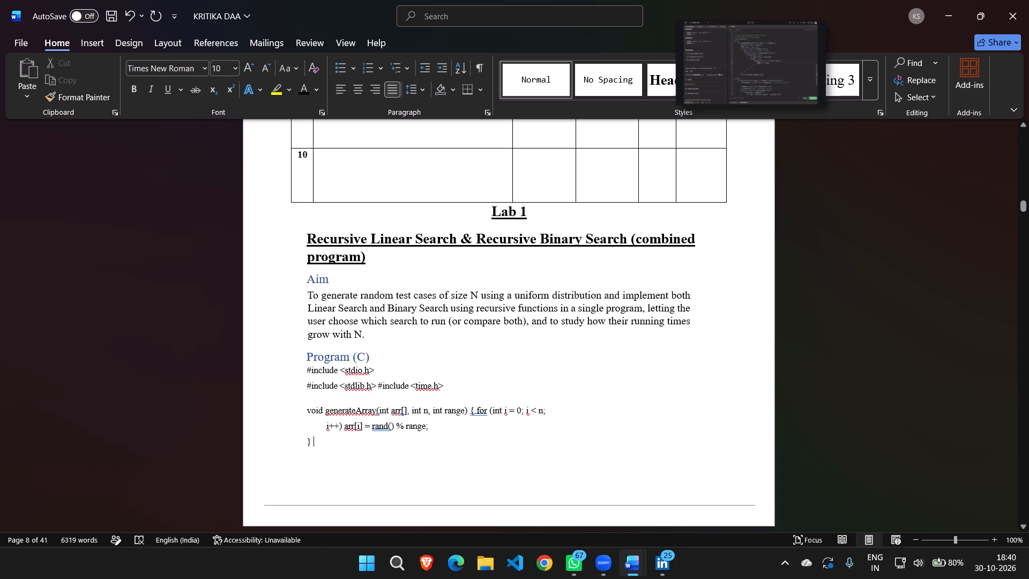
left_click_drag(303, 373, 398, 537)
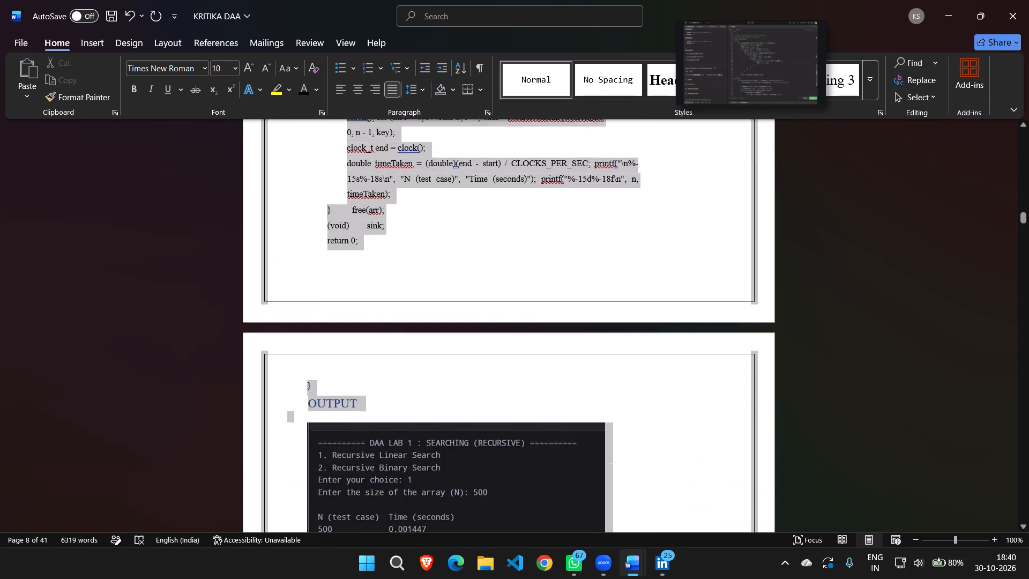
left_click_drag(398, 537, 350, 346)
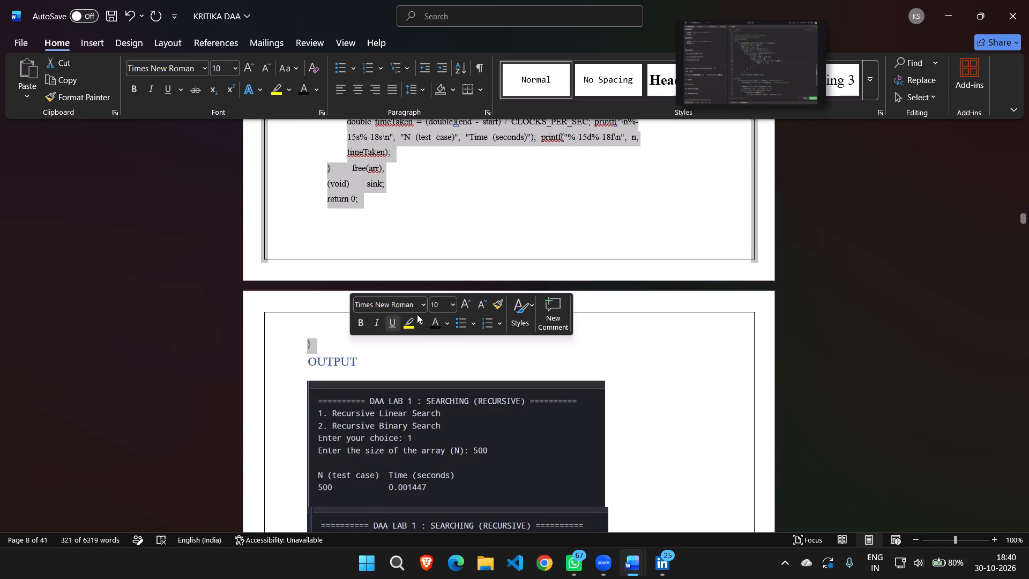
left_click(438, 306)
type("12")
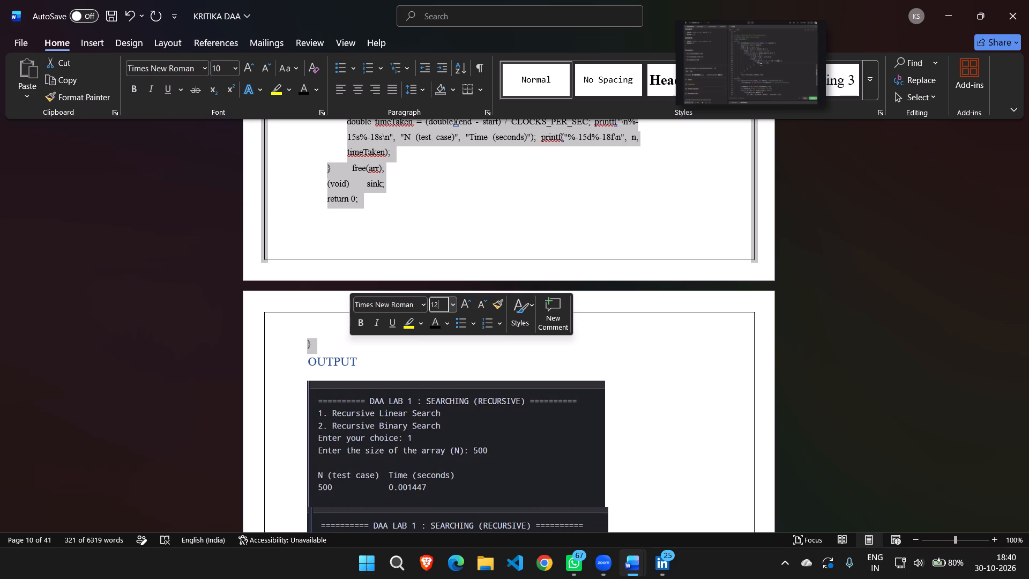
key("Return")
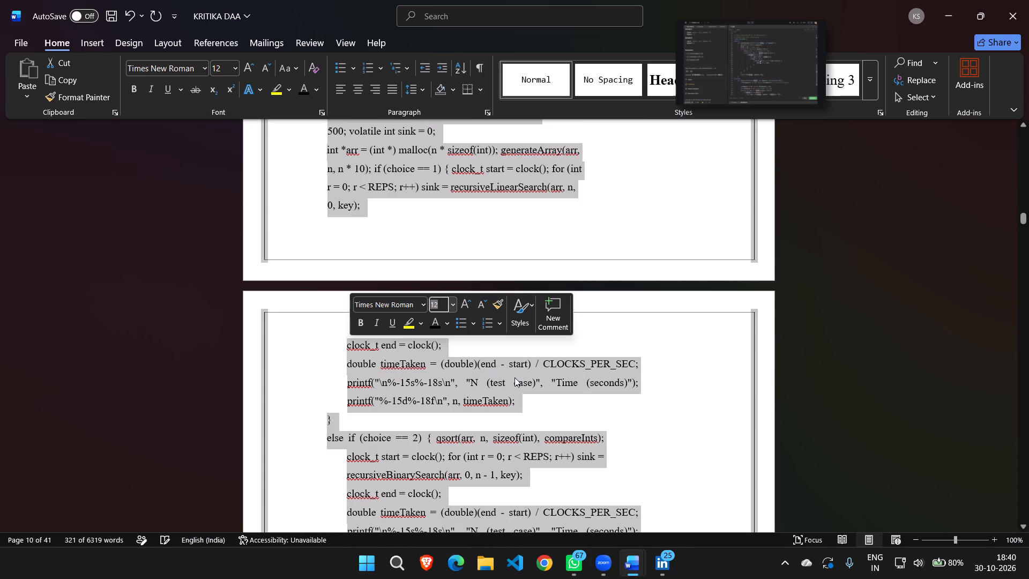
Set the font size of the Aim text under the Lab 2 heading "a: Insertion Sort" to 12.
scroll(514, 377, "down", 6)
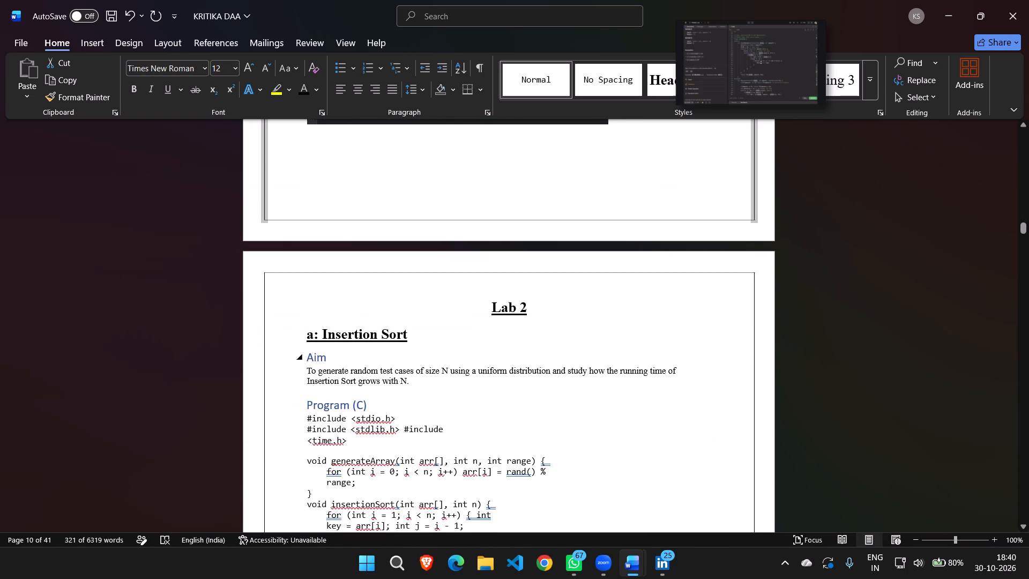
left_click_drag(305, 367, 413, 375)
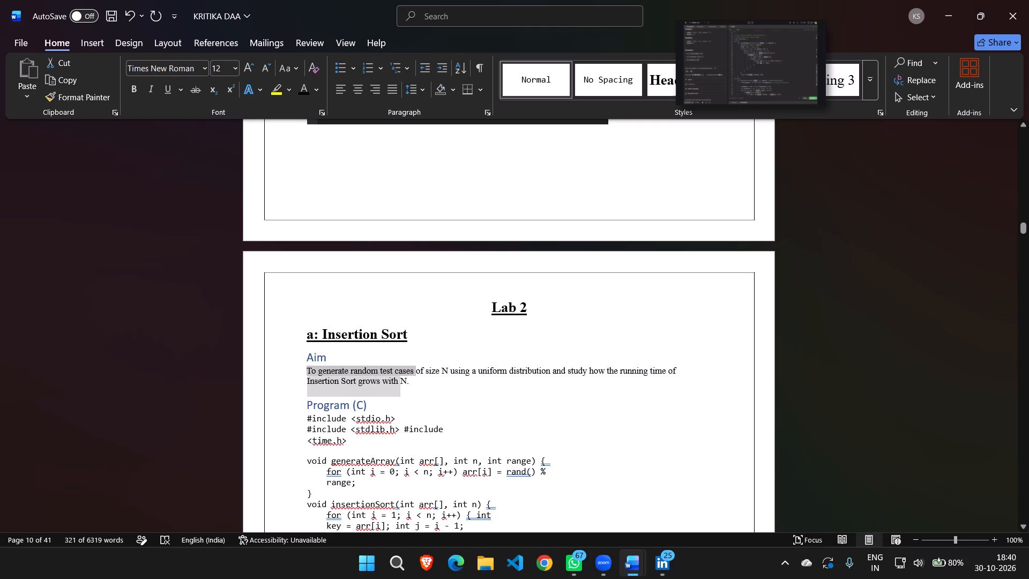
left_click_drag(413, 375, 416, 385)
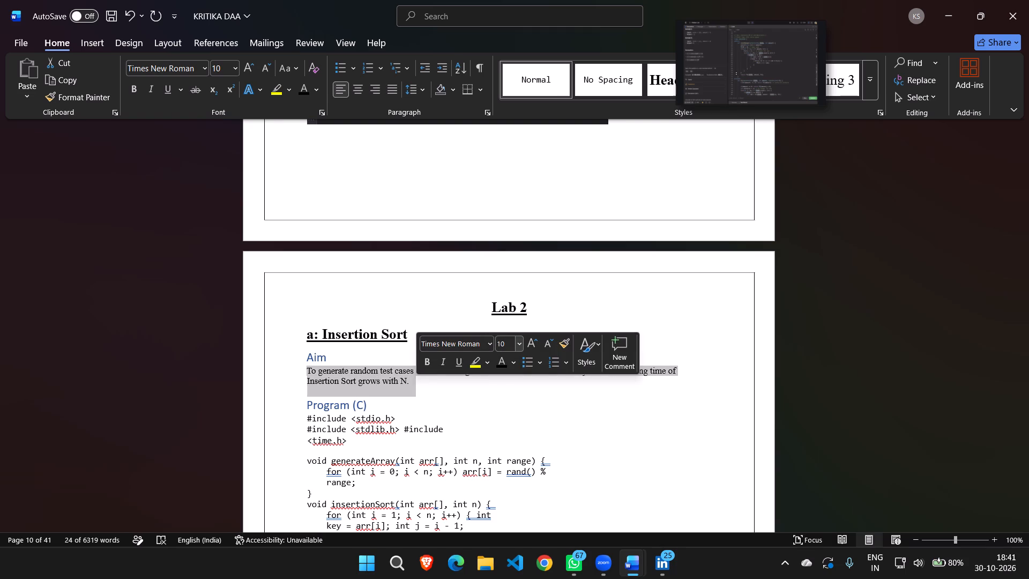
left_click(505, 343)
type("12")
key("Return")
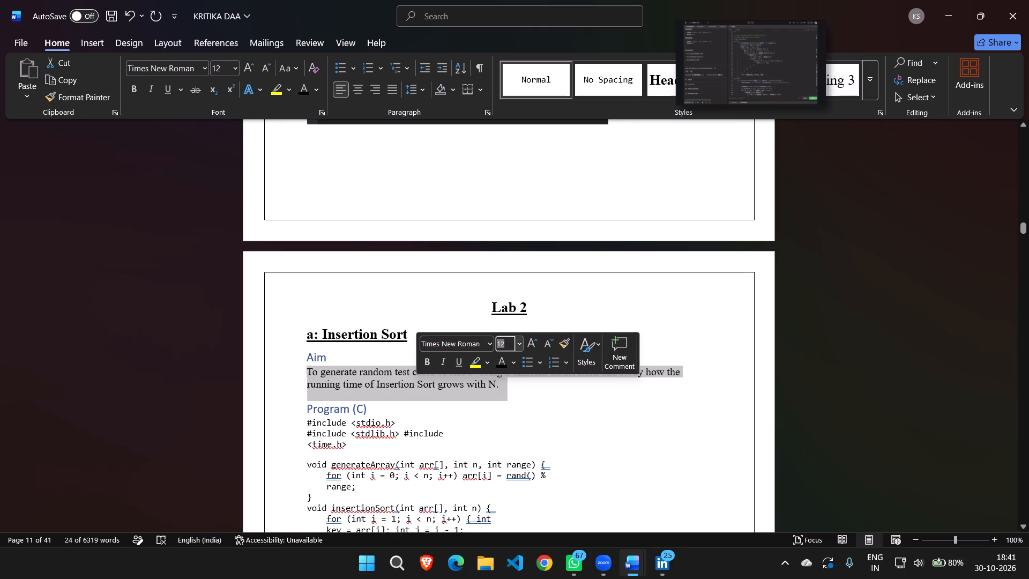
Format the entire Lab 2 Insertion Sort program code, excluding the OUTPUT heading, as Times New Roman, size 12.
left_click_drag(304, 421, 493, 561)
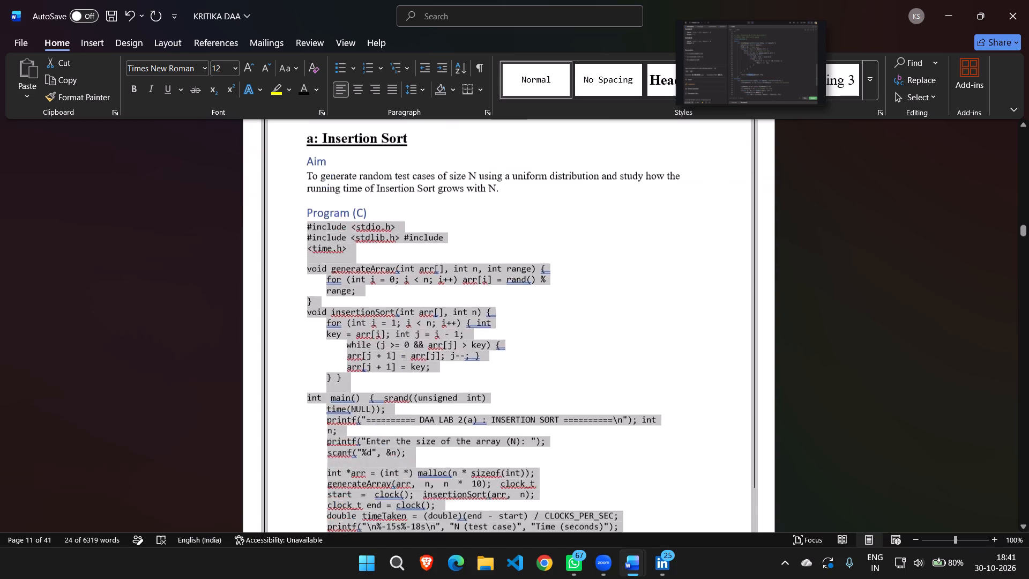
left_click_drag(493, 561, 385, 150)
left_click(457, 108)
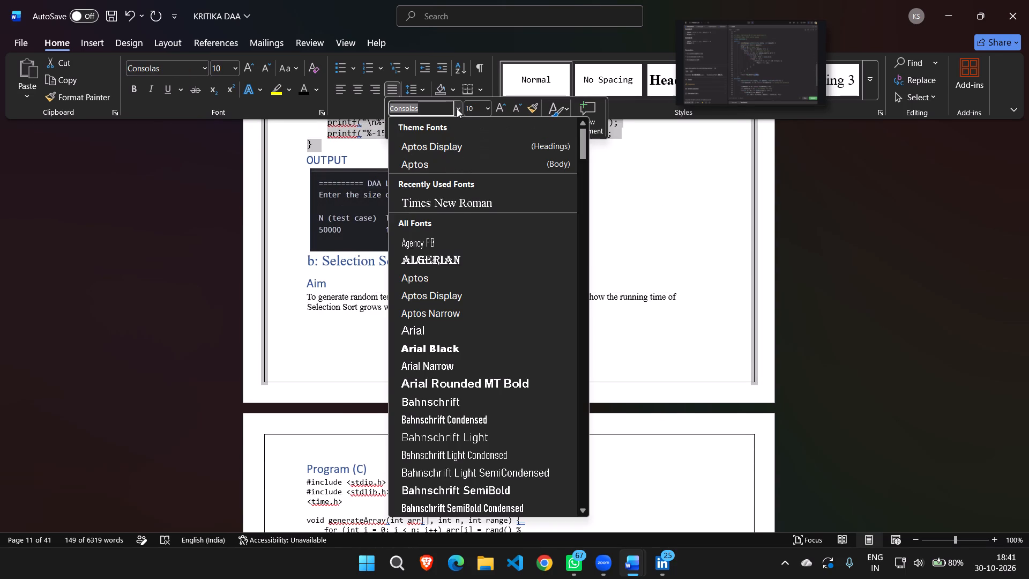
left_click(453, 203)
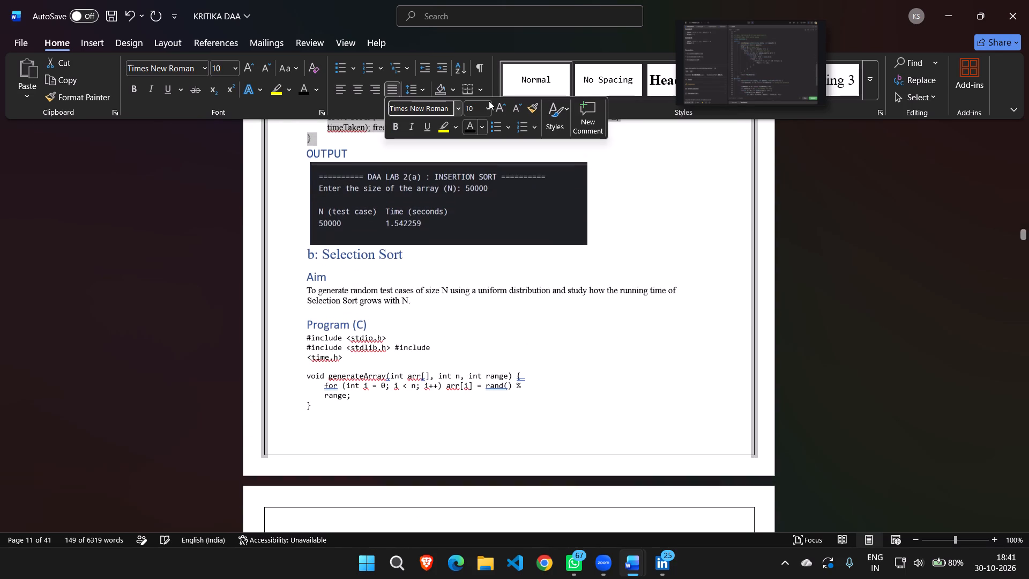
left_click(480, 106)
type("12")
key("Return")
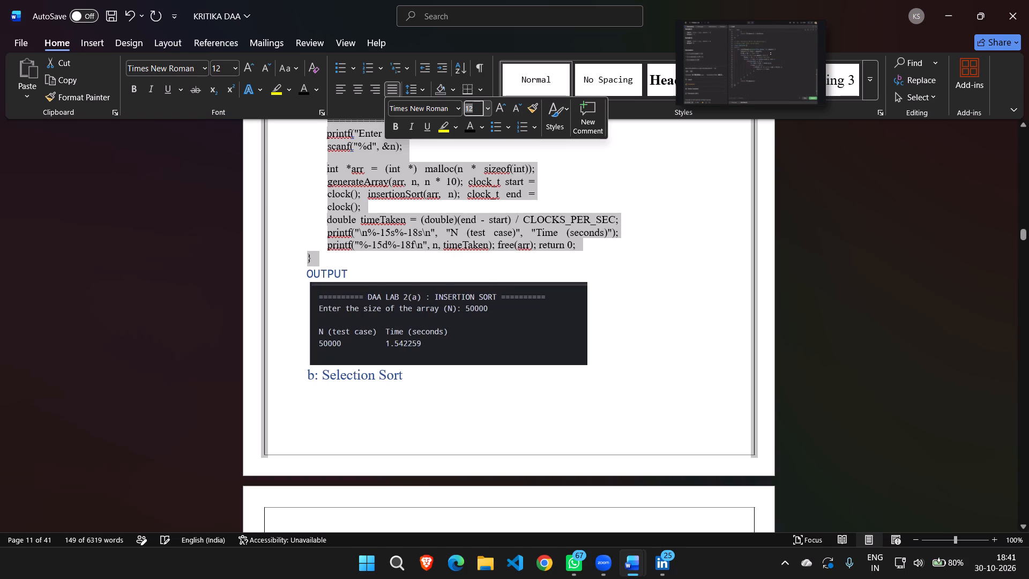
Insert three line breaks between the Insertion Sort output screenshot and the "b: Selection Sort" heading.
left_click(614, 366)
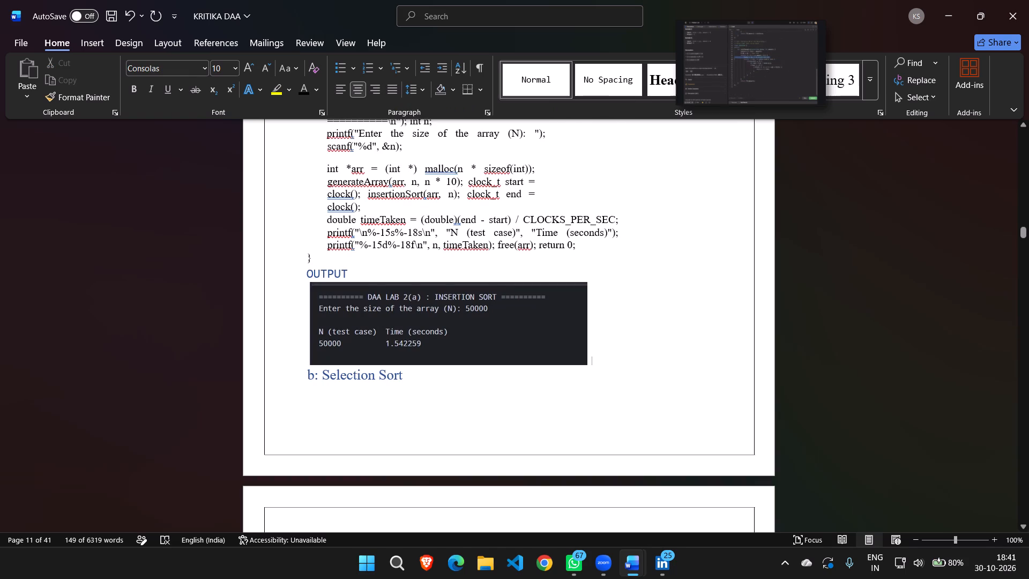
key("Return")
key("Return")
key("Return")
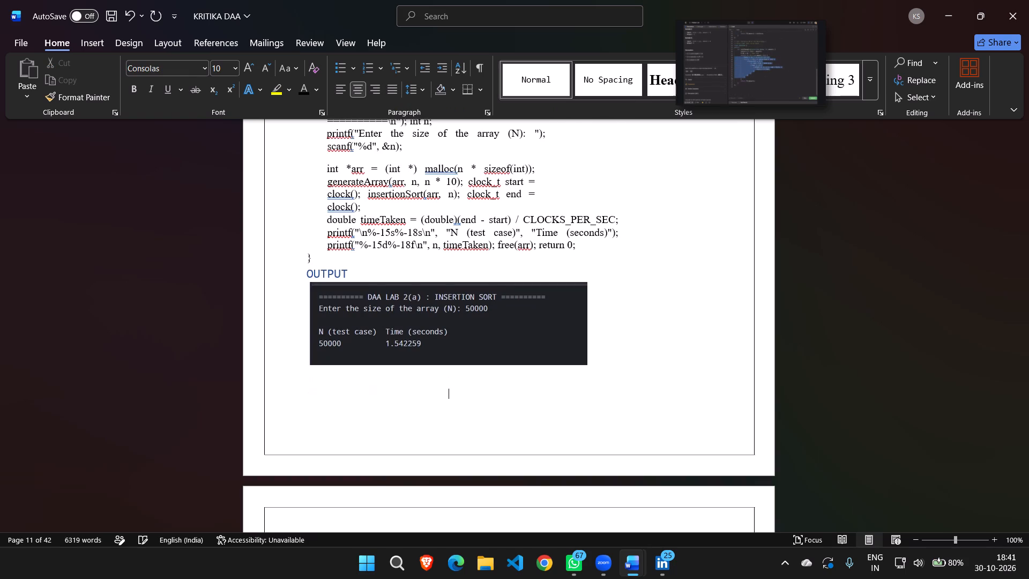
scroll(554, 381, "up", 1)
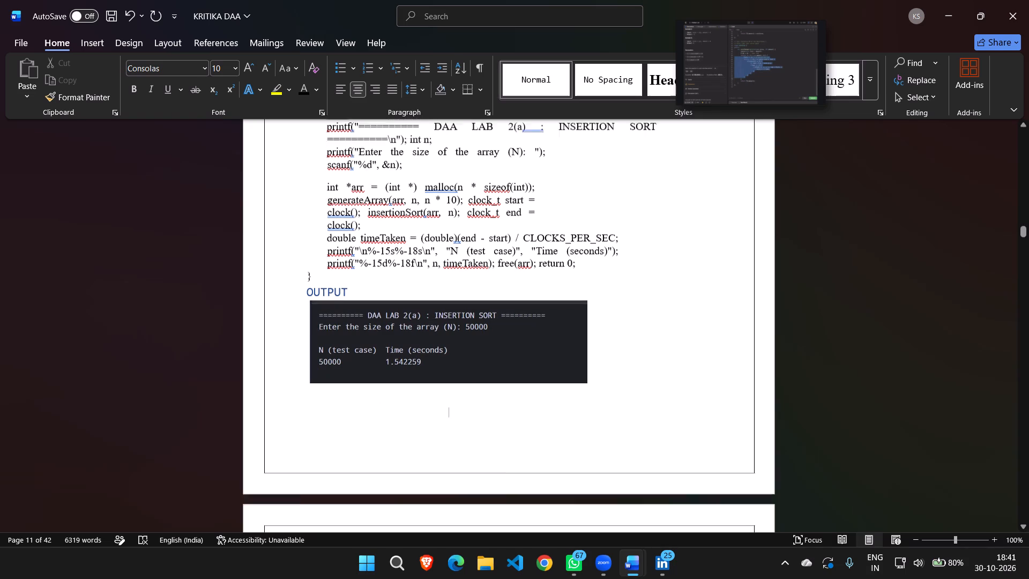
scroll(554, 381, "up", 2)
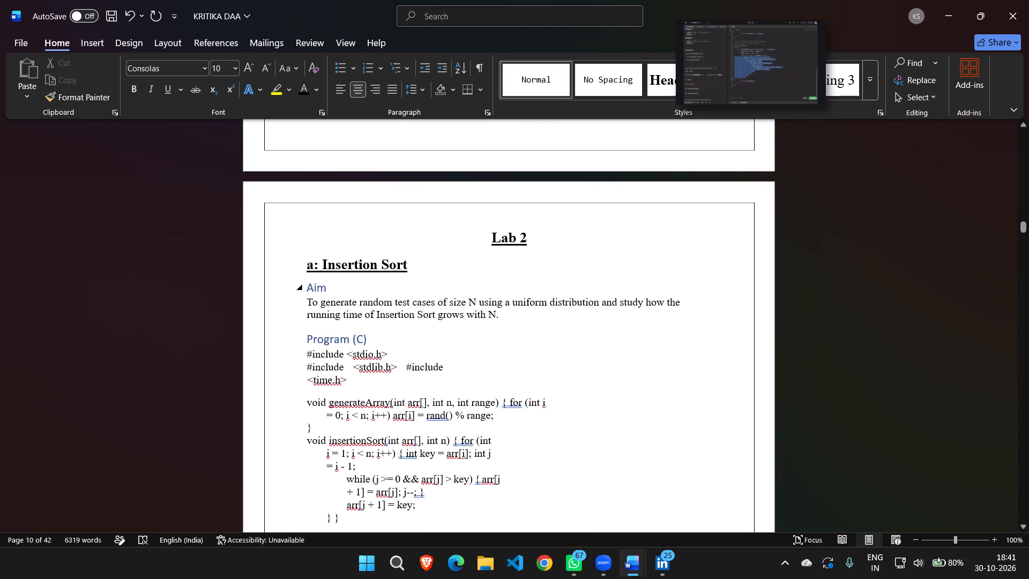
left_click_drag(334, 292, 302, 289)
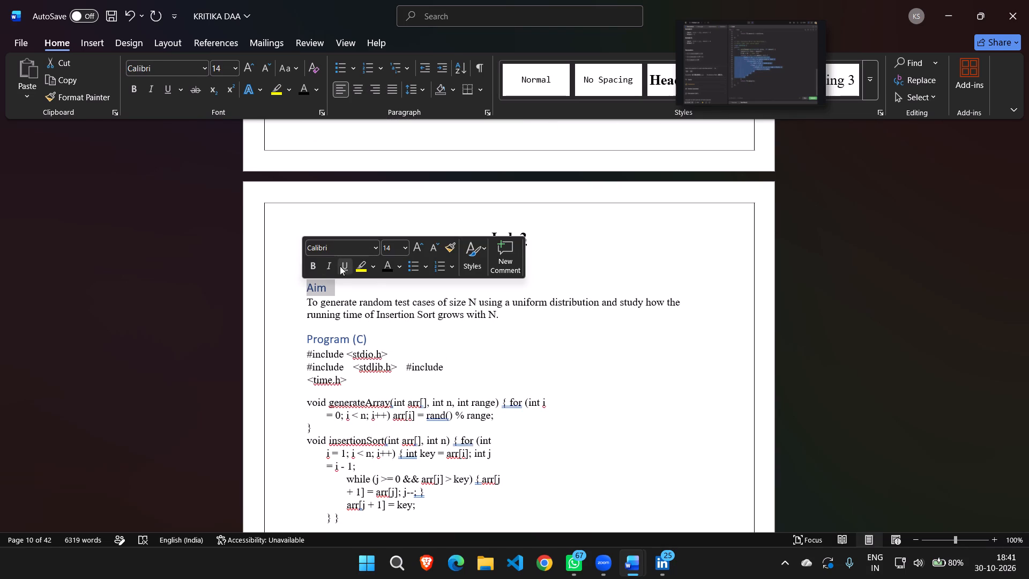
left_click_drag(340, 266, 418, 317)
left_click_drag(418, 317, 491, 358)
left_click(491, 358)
Set the line spacing of the entire Lab 2 Insertion Sort program code, from the first #include to the final brace, to 1.5.
scroll(491, 358, "down", 2)
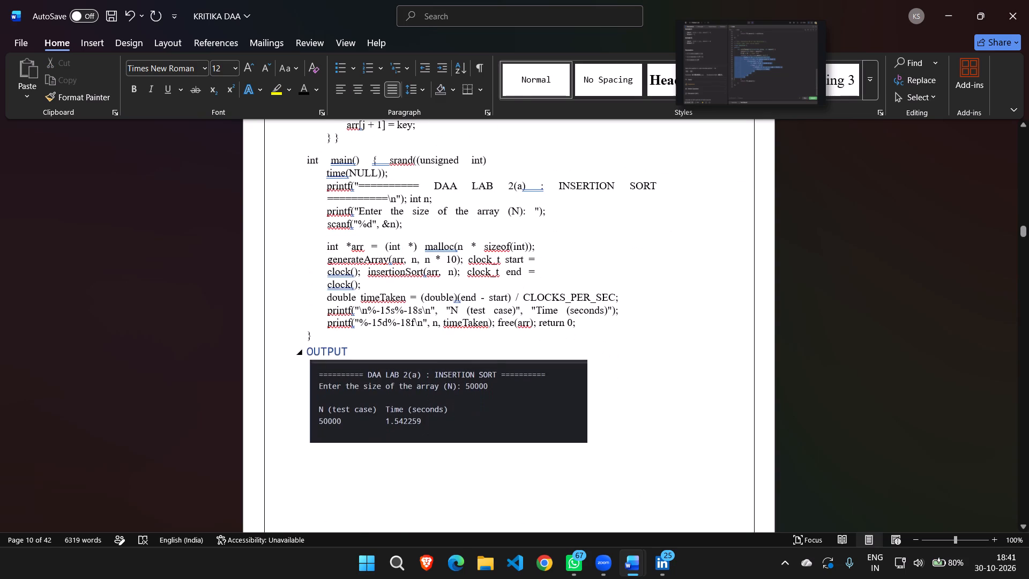
left_click_drag(335, 336, 281, 183)
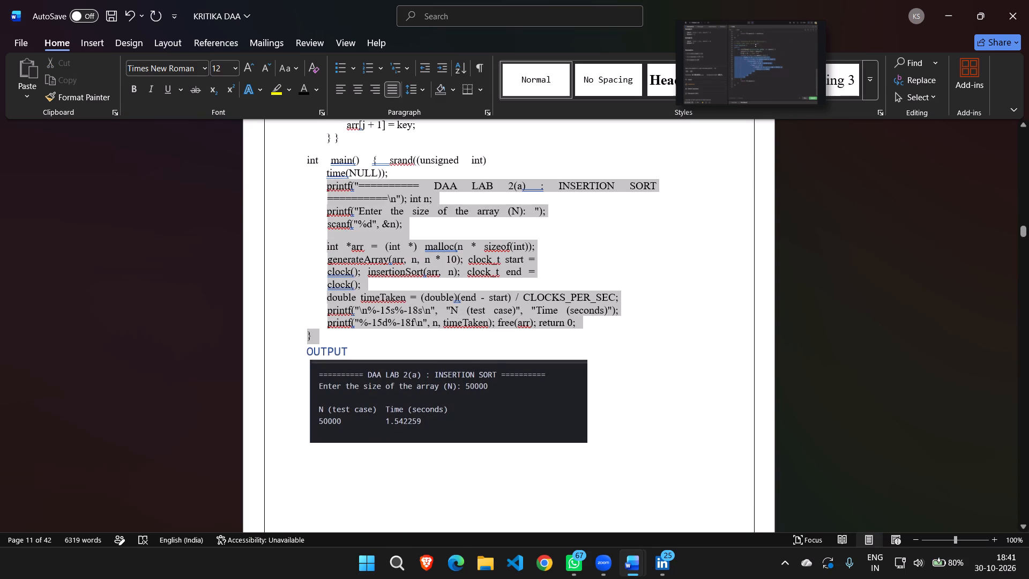
left_click_drag(281, 183, 276, 116)
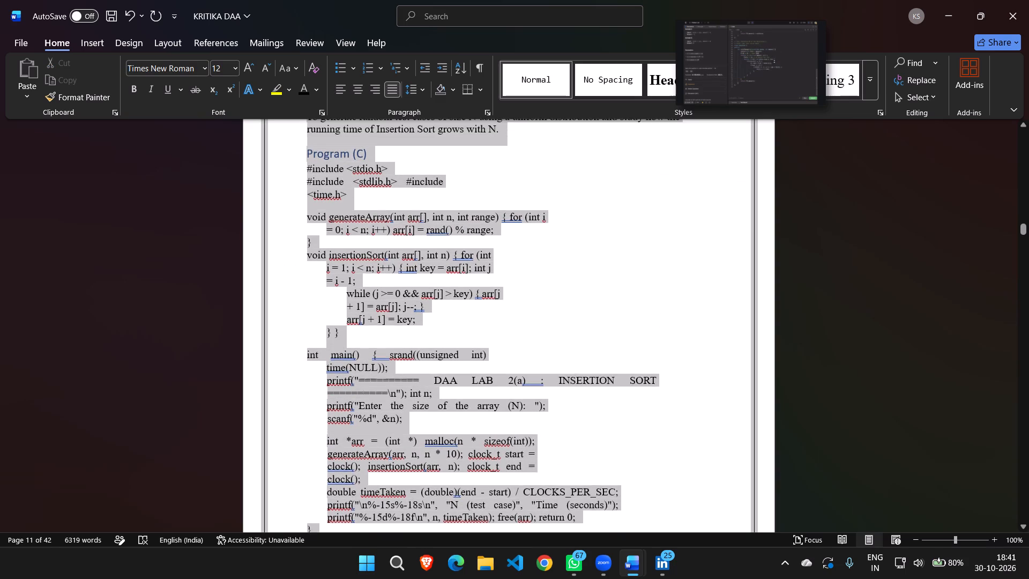
left_click_drag(276, 116, 267, 203)
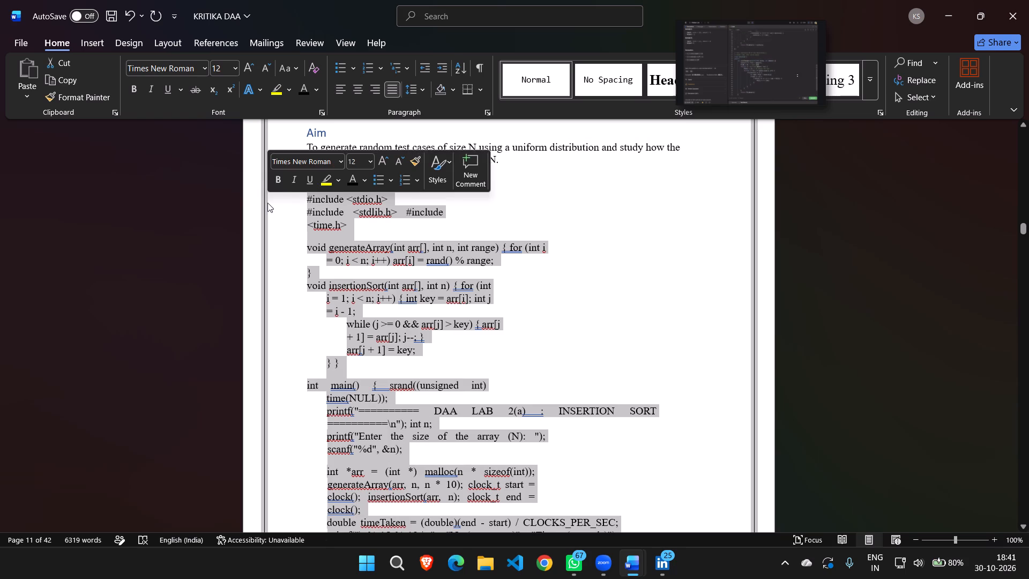
left_click(421, 90)
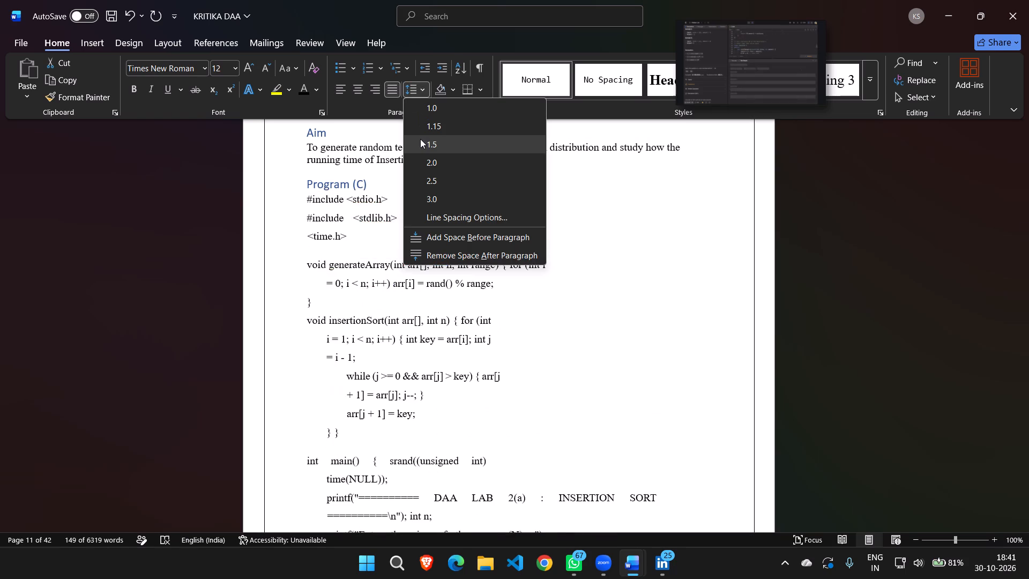
left_click(420, 139)
Set the line spacing of the Insertion Sort Aim text in Lab 2 to 1.5.
left_click_drag(509, 165, 497, 161)
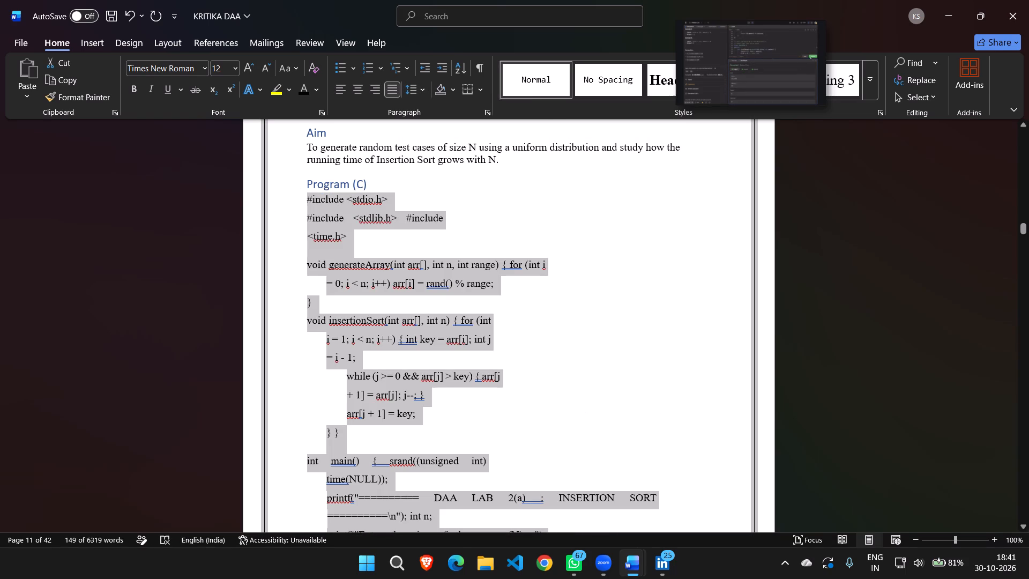
left_click_drag(497, 161, 311, 144)
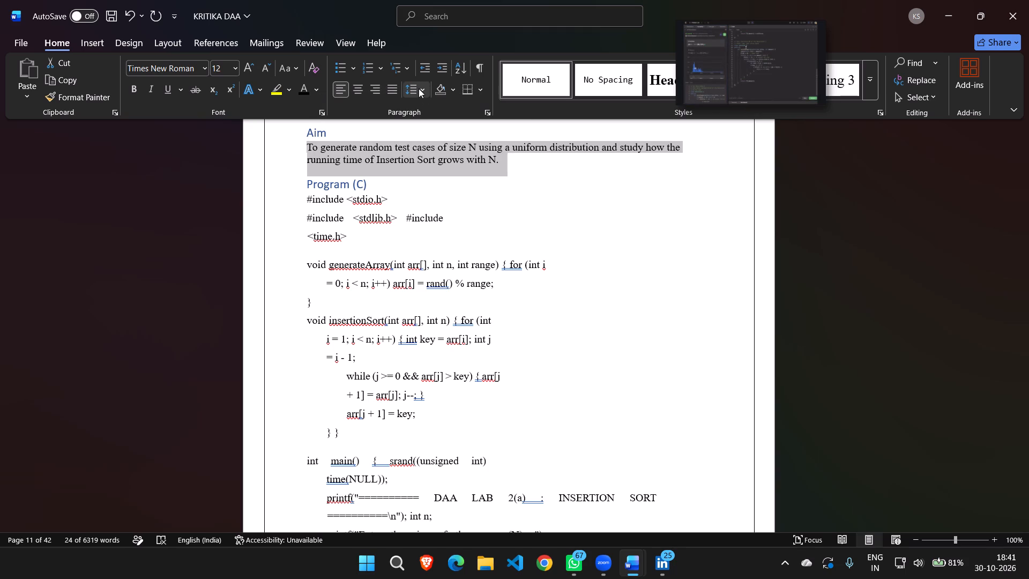
left_click(419, 88)
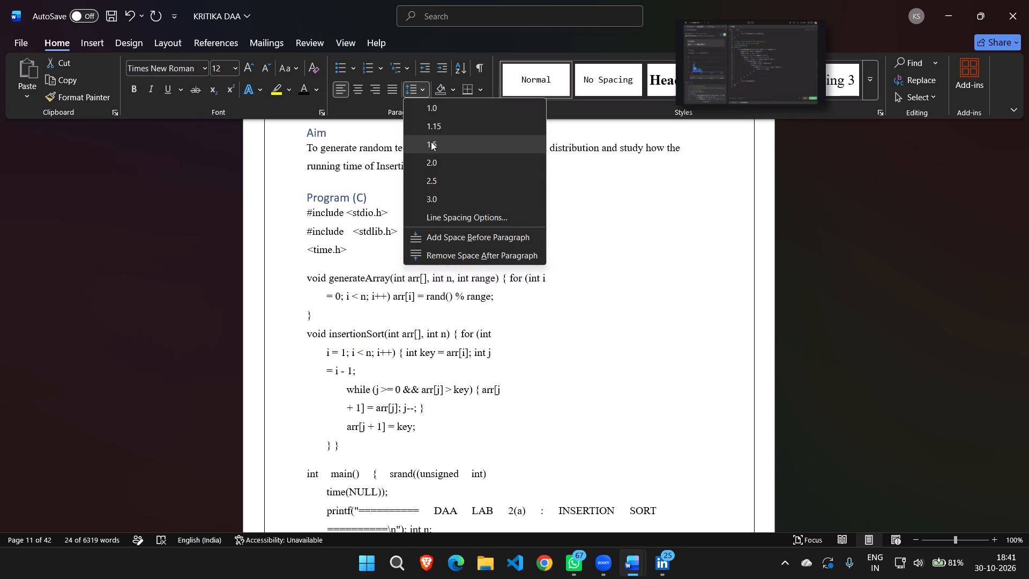
left_click(431, 142)
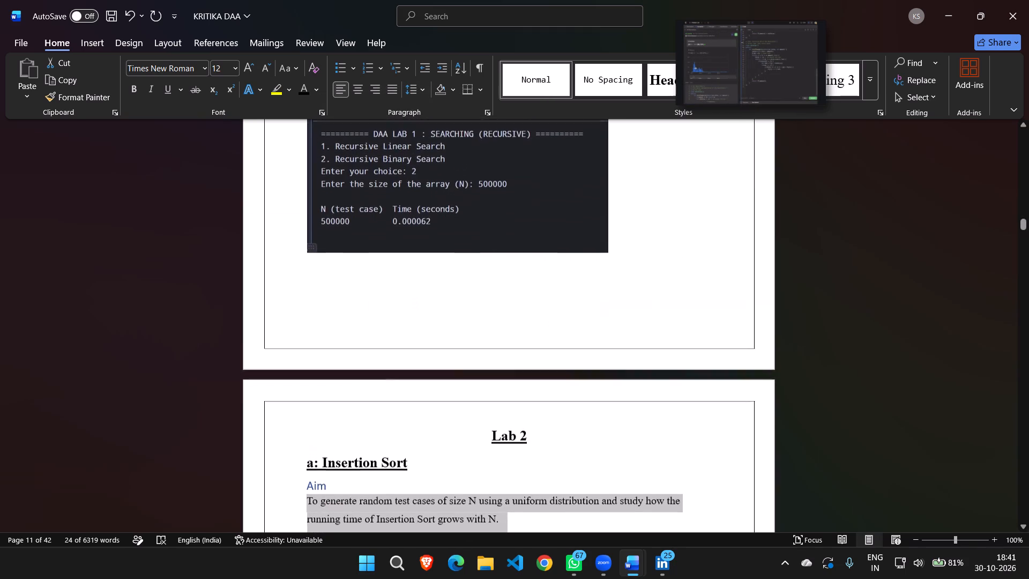
Format everything from the "b: Selection Sort" heading to the end of the document as Times New Roman, size 12, with 1.5 line spacing.
scroll(487, 234, "down", 2)
scroll(487, 234, "up", 1)
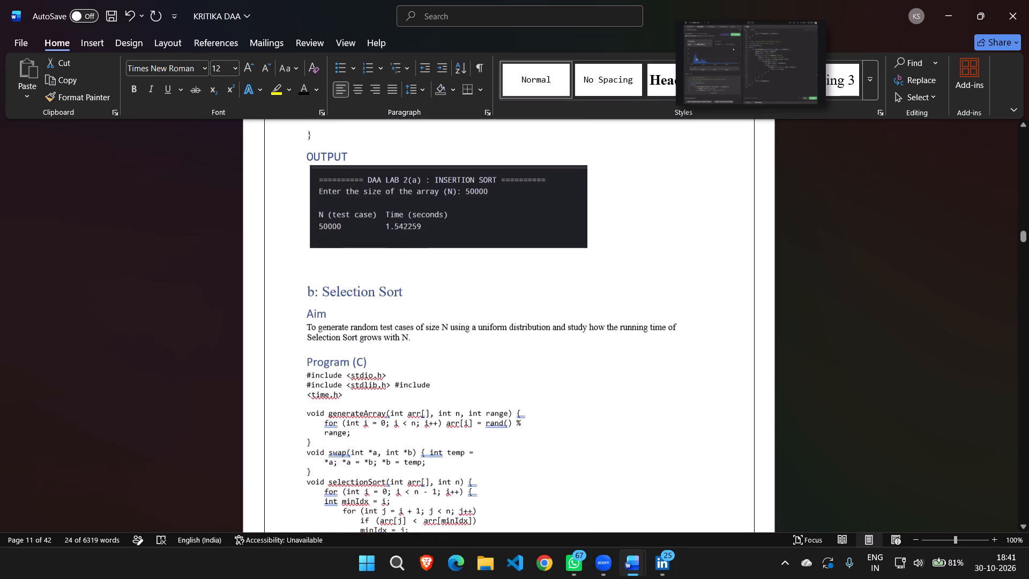
scroll(487, 234, "up", 1)
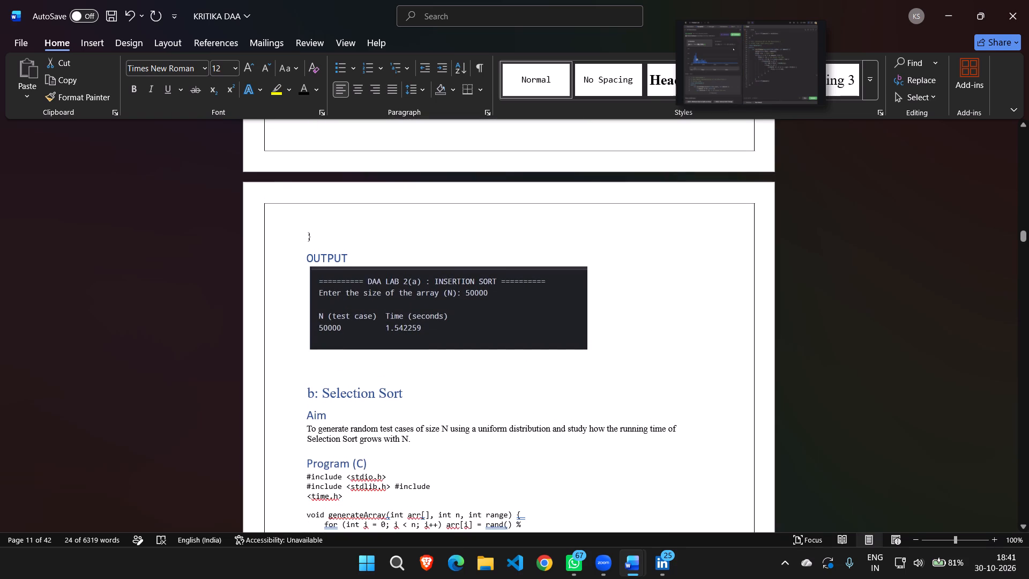
left_click_drag(306, 392, 468, 578)
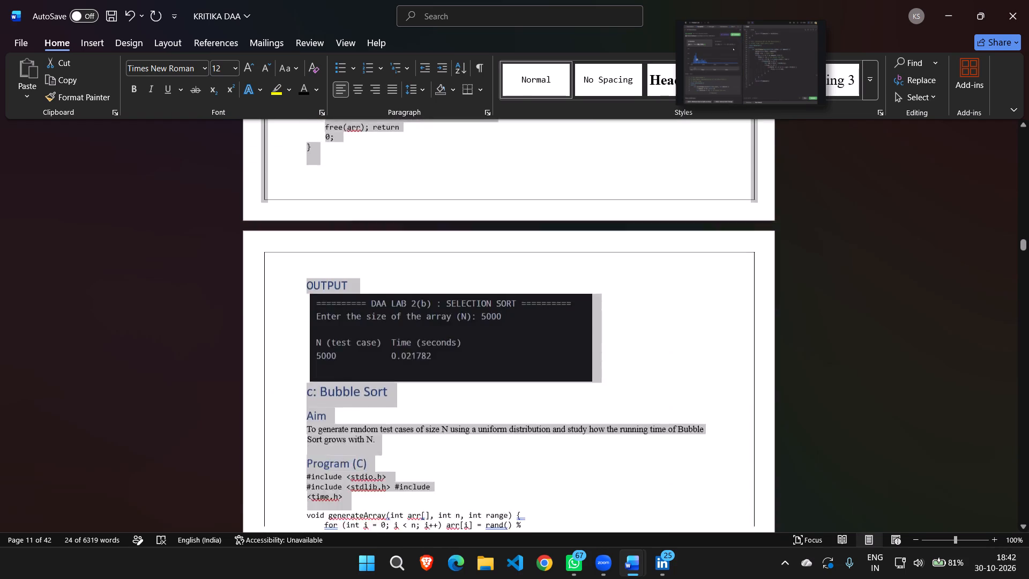
left_click_drag(468, 578, 466, 578)
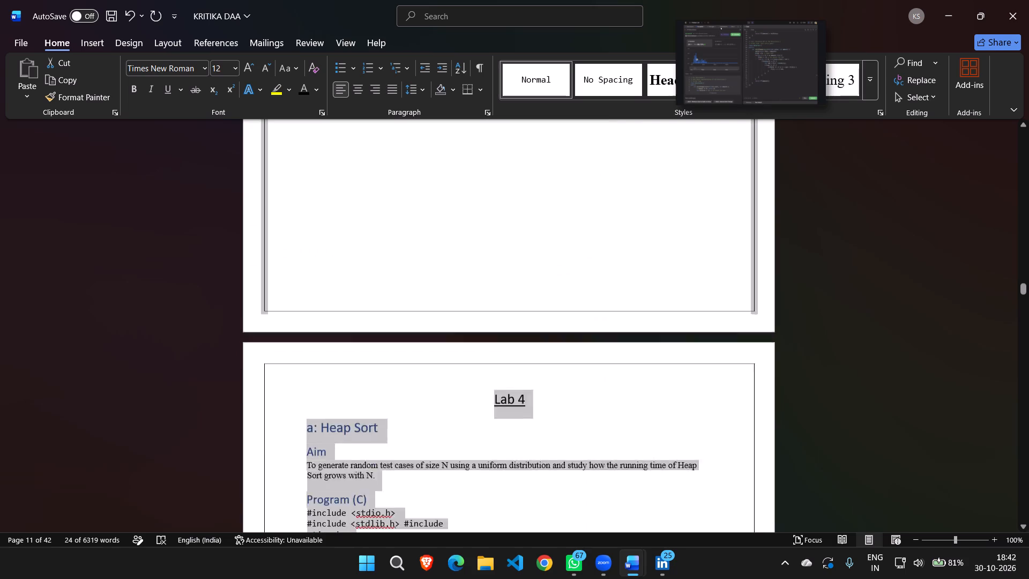
left_click_drag(466, 578, 466, 578)
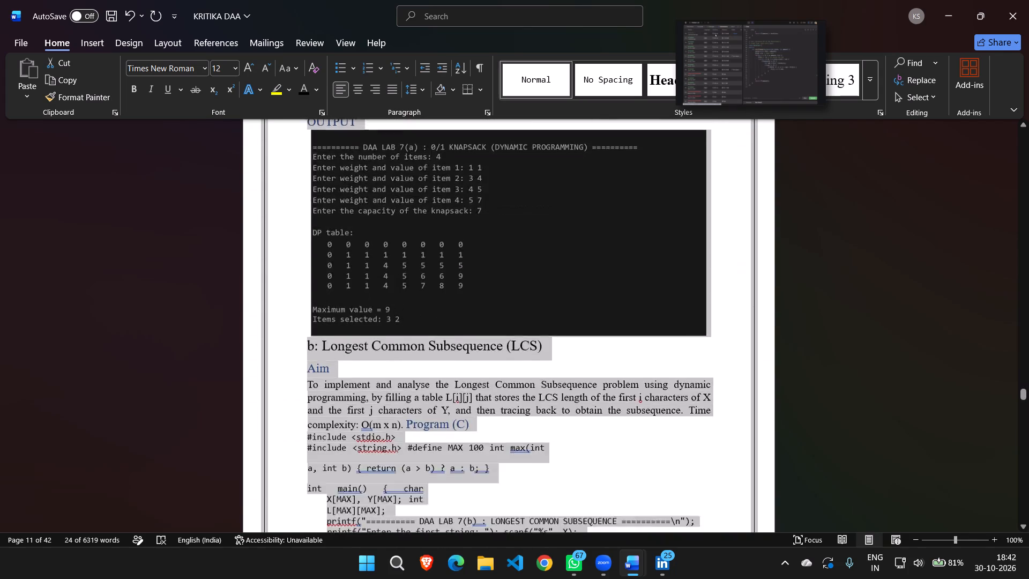
left_click_drag(466, 578, 465, 578)
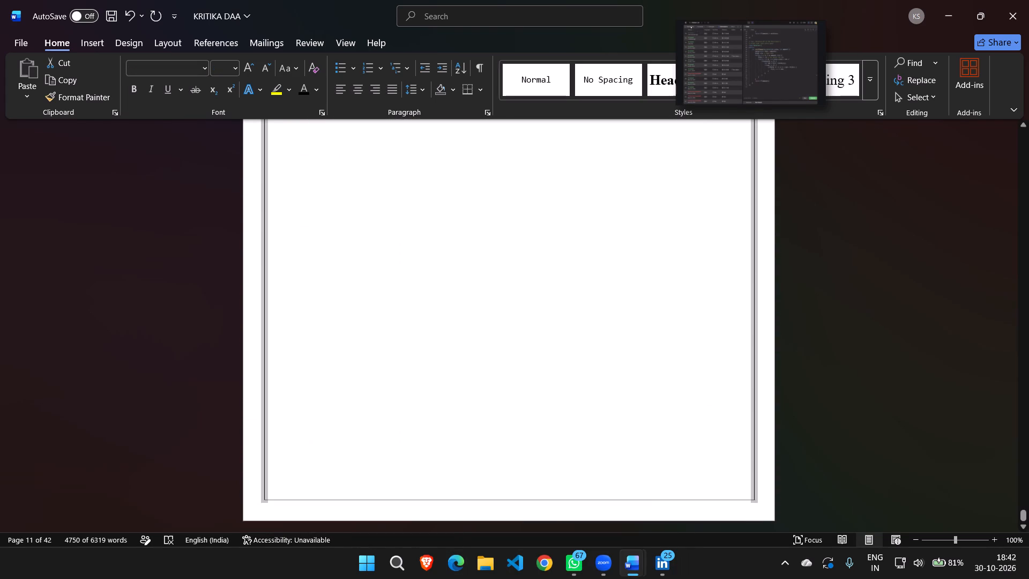
left_click(204, 65)
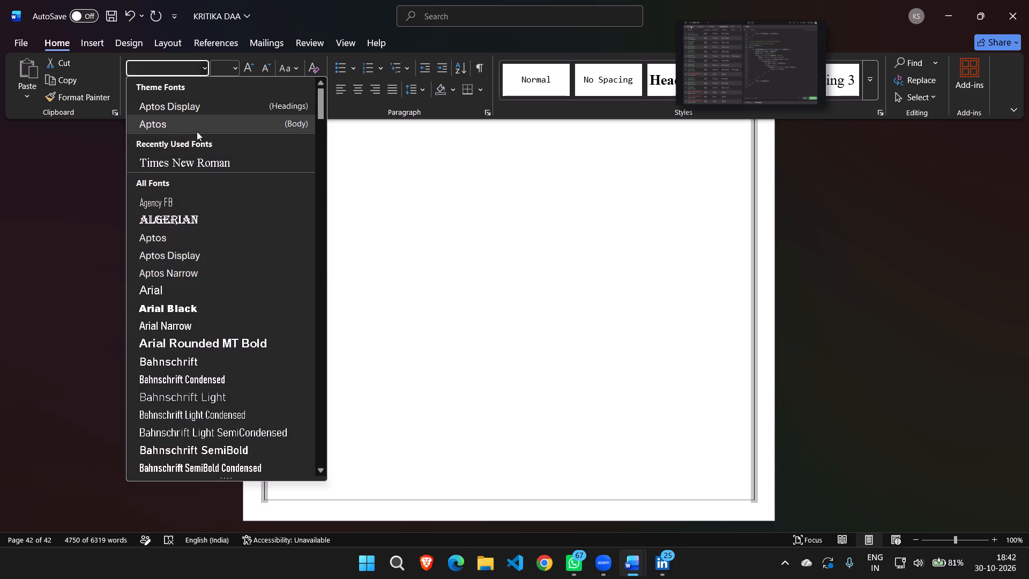
left_click(198, 165)
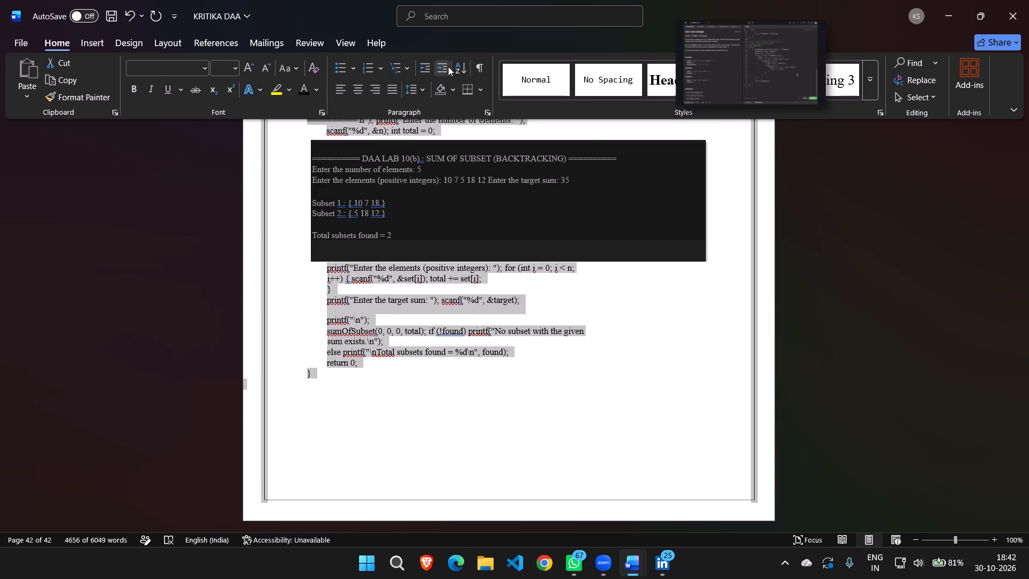
left_click(420, 84)
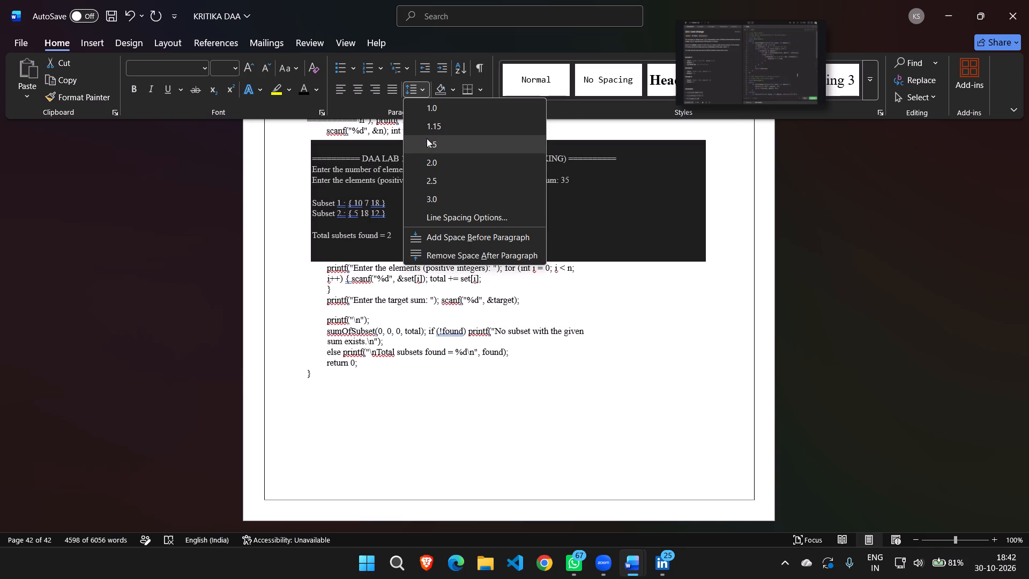
left_click(427, 138)
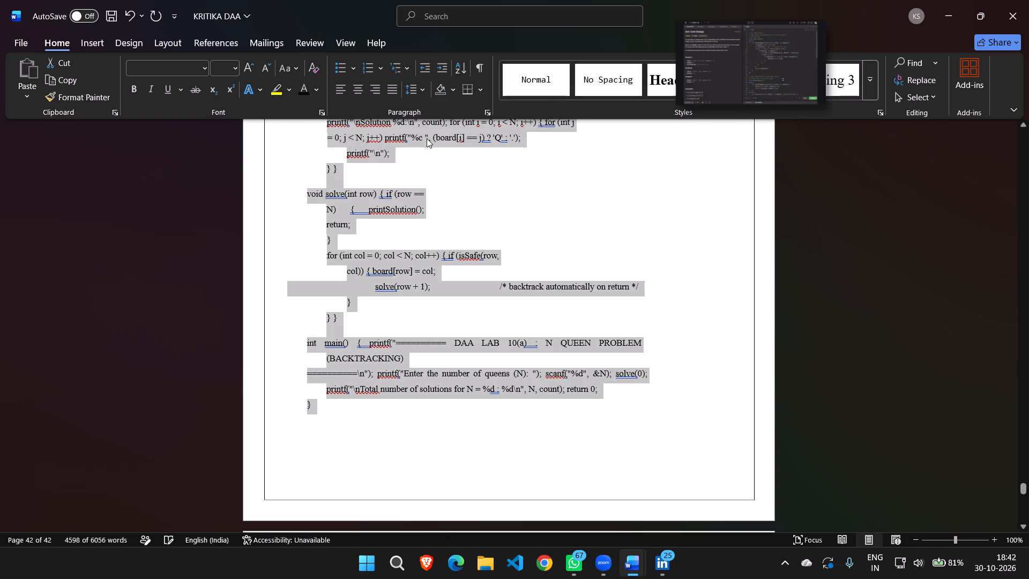
scroll(526, 232, "up", 1)
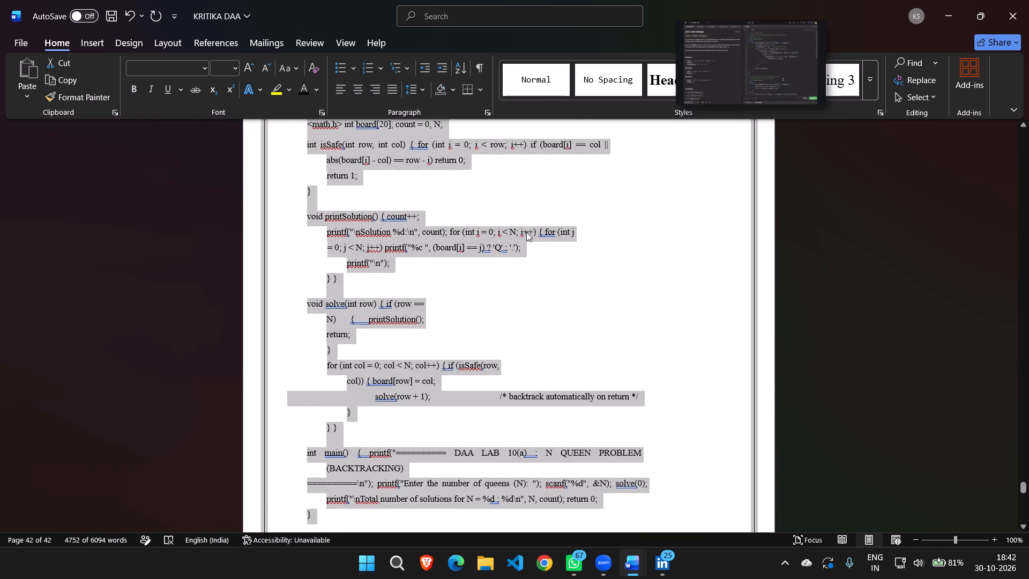
left_click(235, 65)
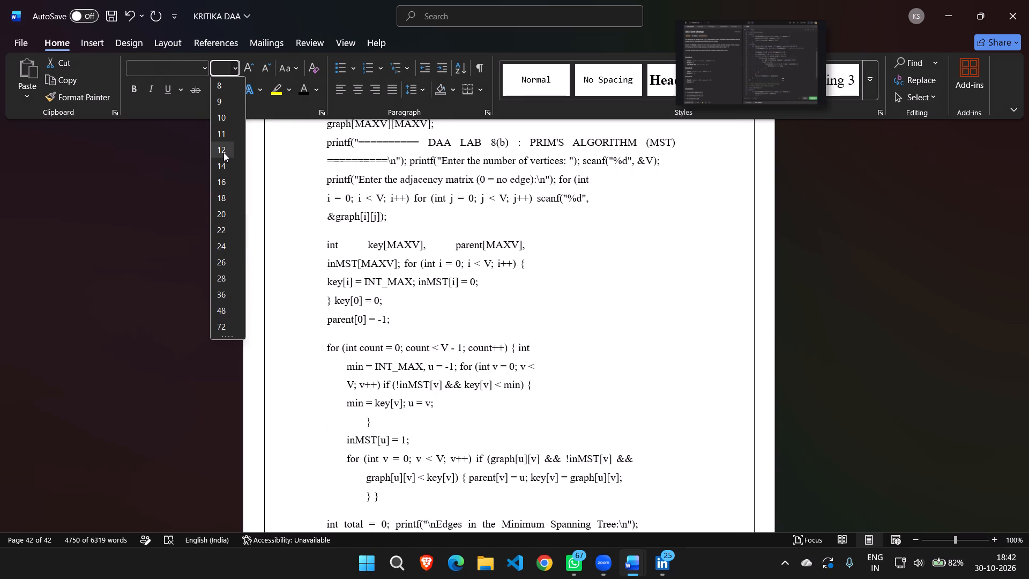
left_click(223, 152)
Review the reformatted pages, checking the List of Experiments, Lab 1 and Lab 2 through the Selection Sort section.
scroll(408, 257, "up", 2)
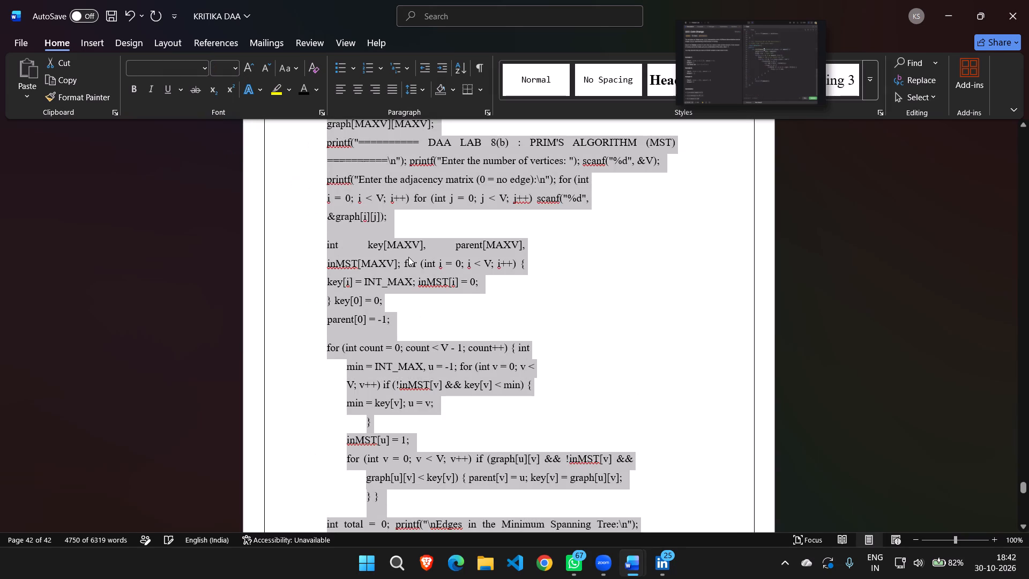
scroll(408, 257, "up", 1)
scroll(408, 257, "down", 1)
scroll(408, 257, "up", 1)
left_click(713, 341)
scroll(713, 341, "up", 3)
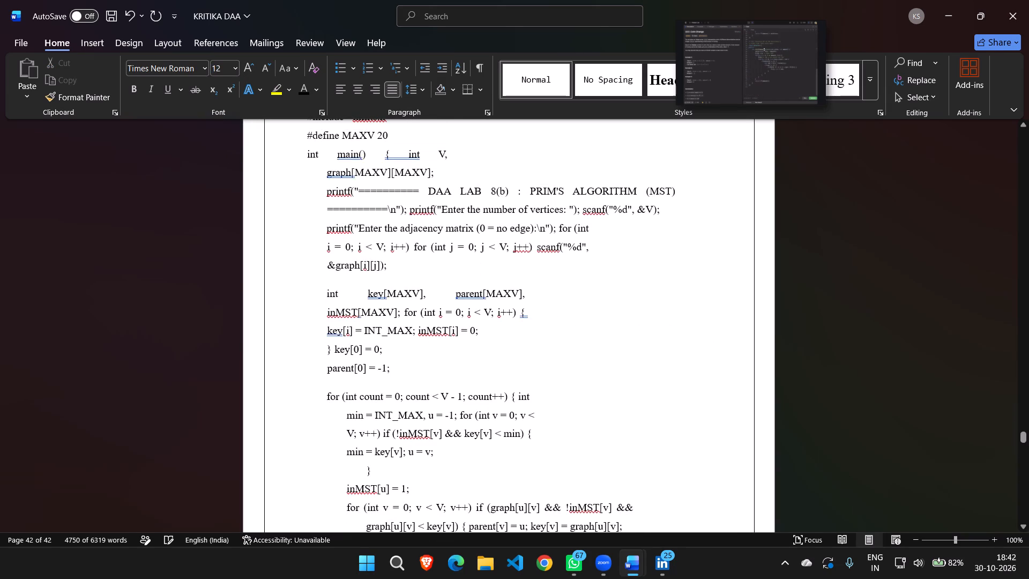
scroll(713, 341, "up", 17)
scroll(713, 341, "up", 7)
scroll(713, 341, "up", 20)
scroll(713, 341, "up", 20)
scroll(713, 341, "up", 20)
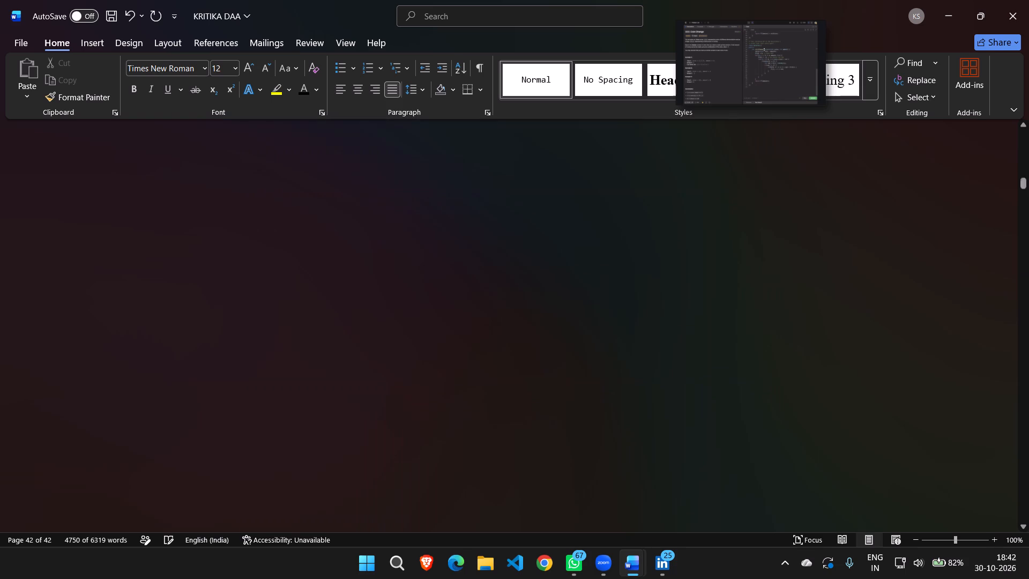
scroll(713, 341, "up", 20)
scroll(713, 341, "up", 20)
scroll(713, 341, "up", 20)
scroll(713, 341, "down", 8)
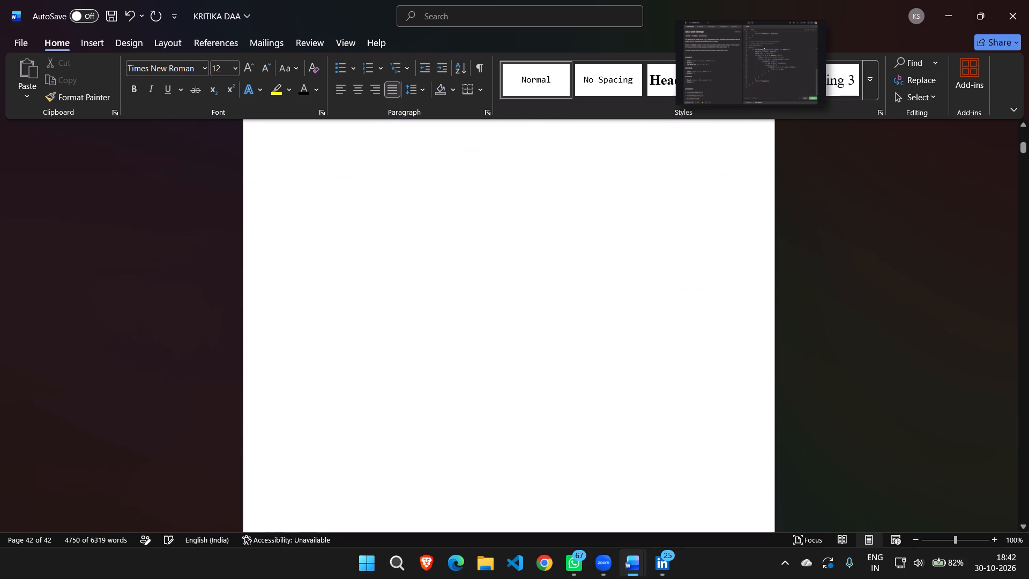
scroll(713, 341, "down", 11)
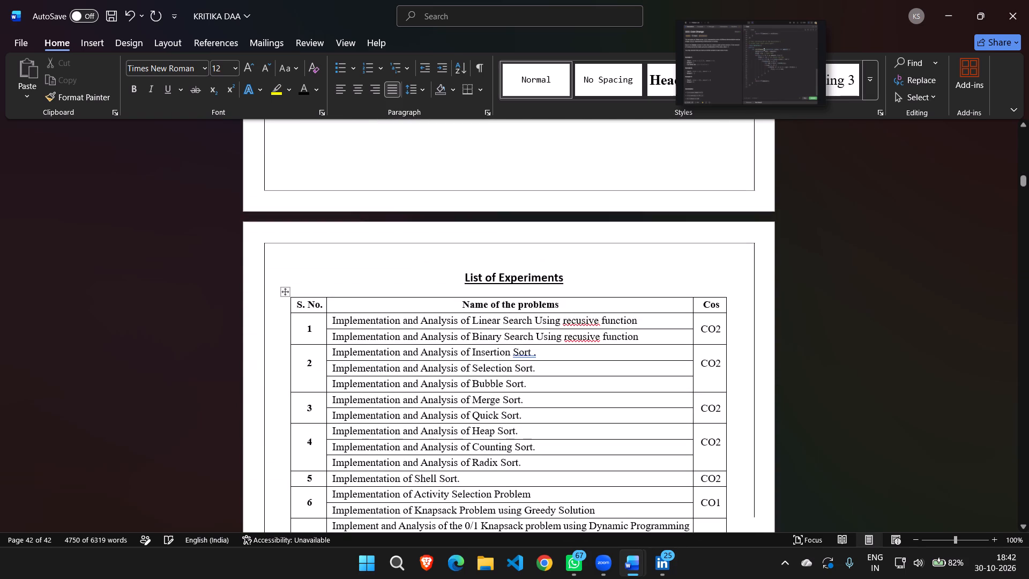
scroll(713, 341, "down", 2)
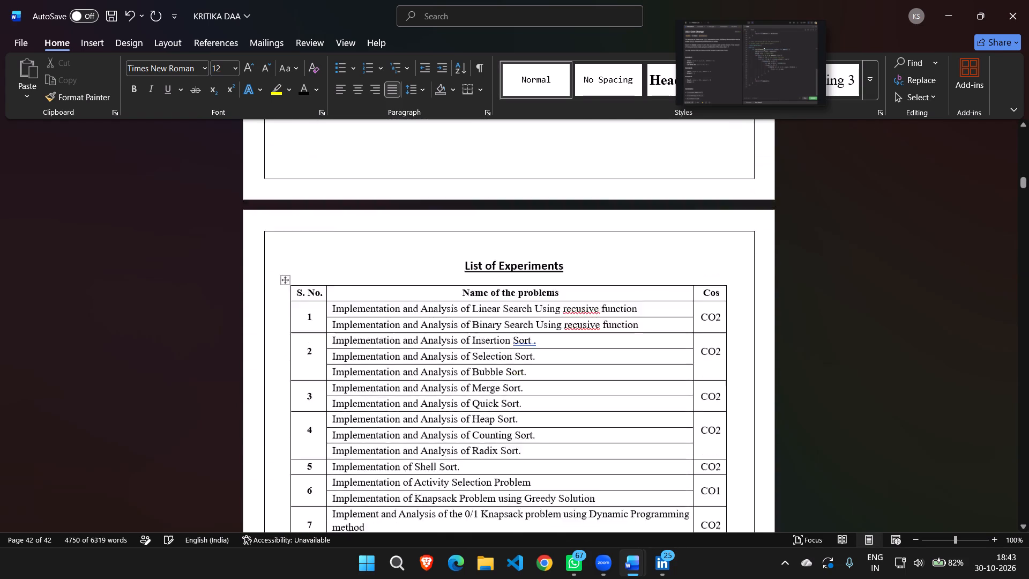
scroll(713, 341, "down", 8)
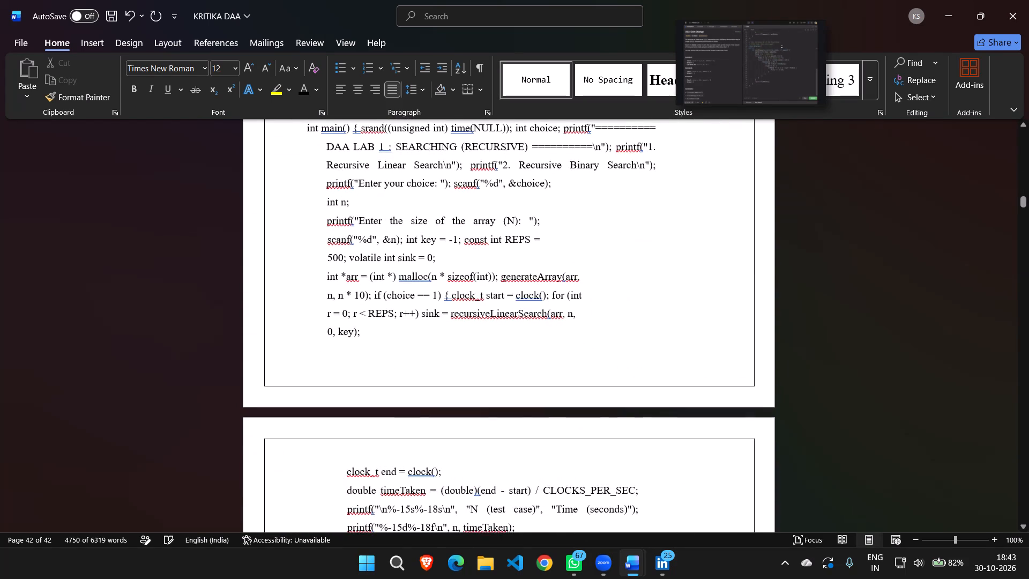
scroll(713, 341, "down", 5)
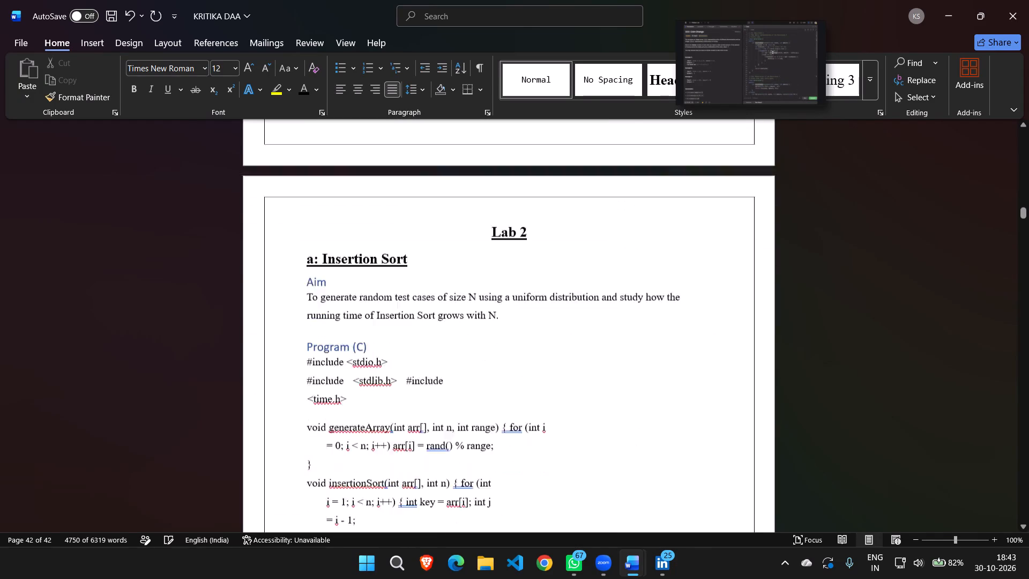
scroll(713, 341, "down", 6)
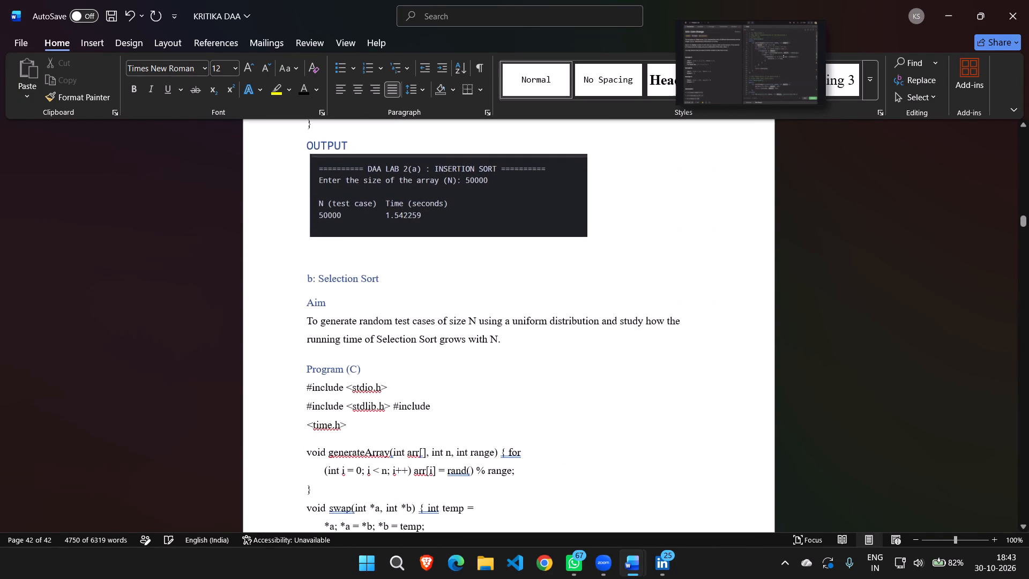
Format the "b: Selection Sort" heading and its Aim heading as size 14, bold, underlined and black.
scroll(721, 276, "up", 1)
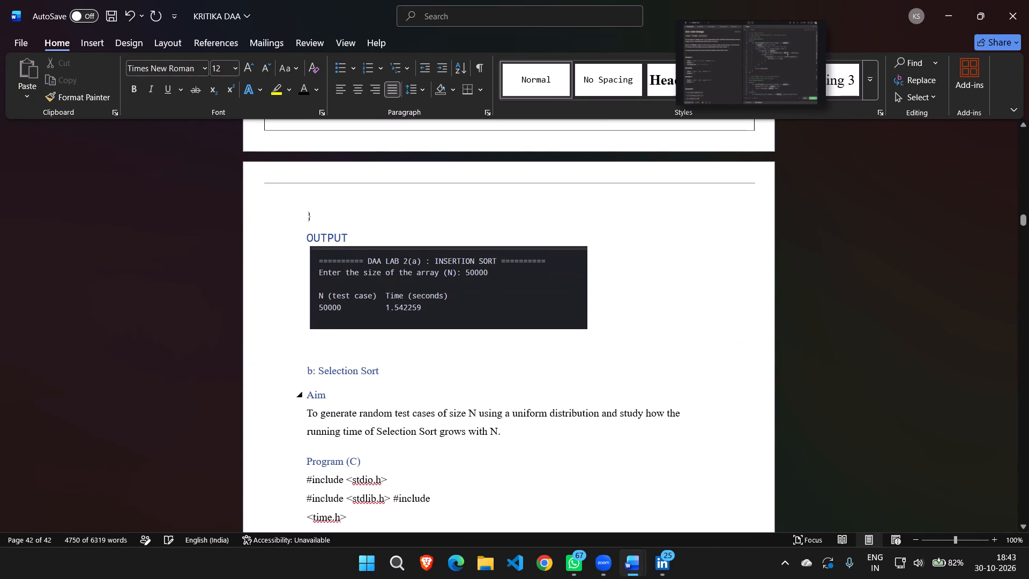
left_click_drag(352, 392, 306, 371)
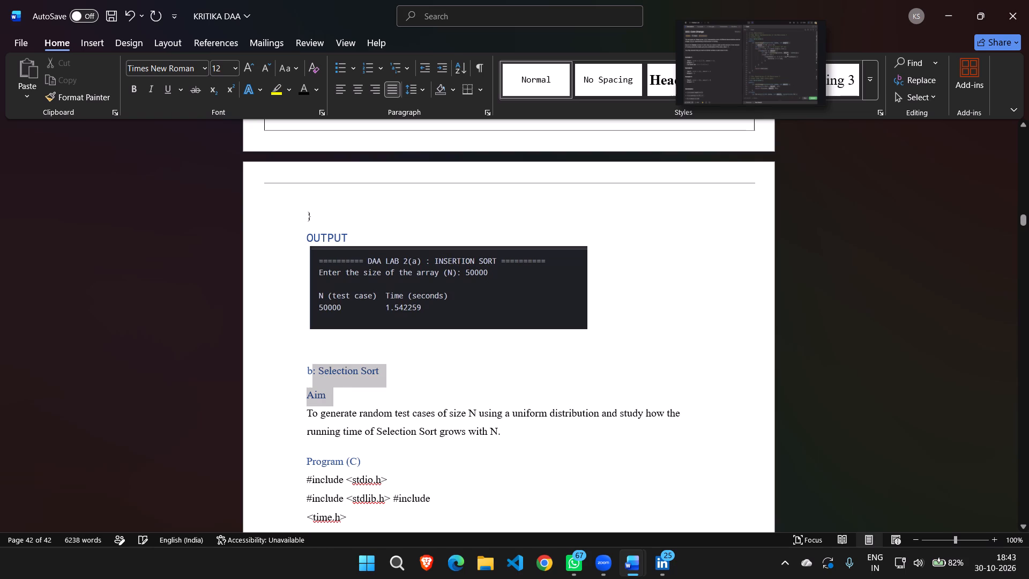
left_click_drag(306, 371, 295, 367)
left_click(388, 326)
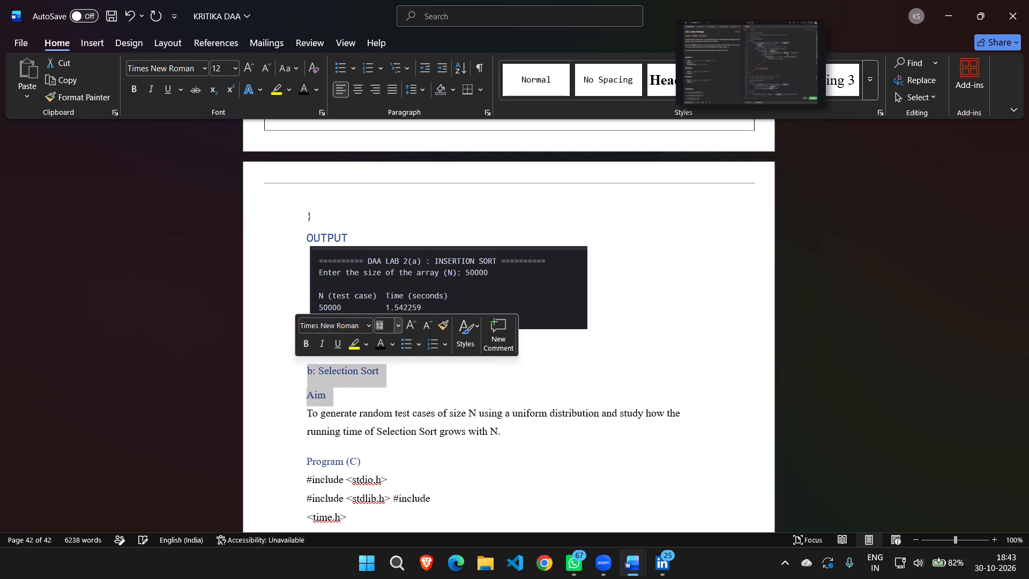
type("14")
left_click(340, 343)
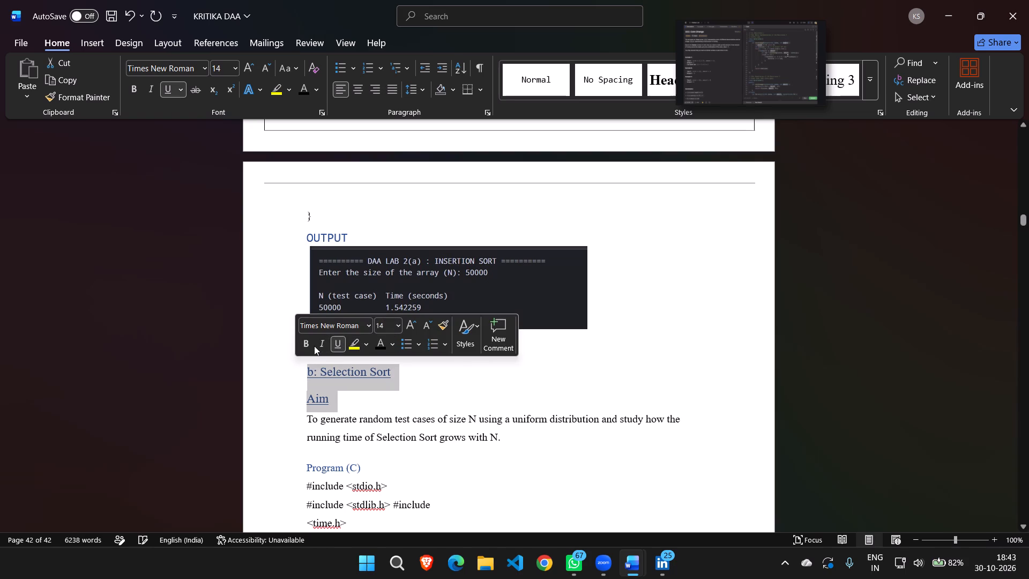
left_click(309, 346)
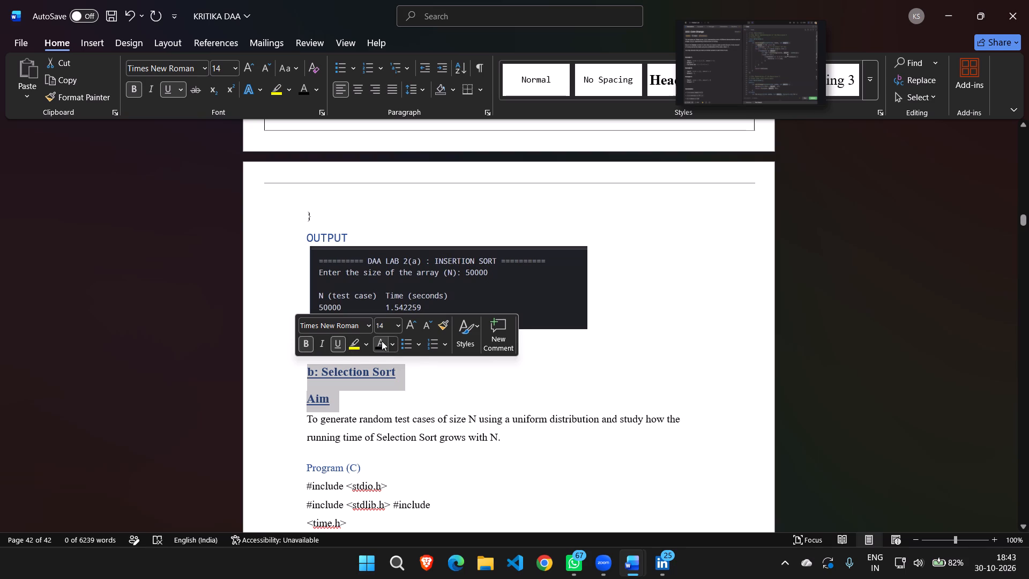
left_click(381, 342)
left_click(421, 381)
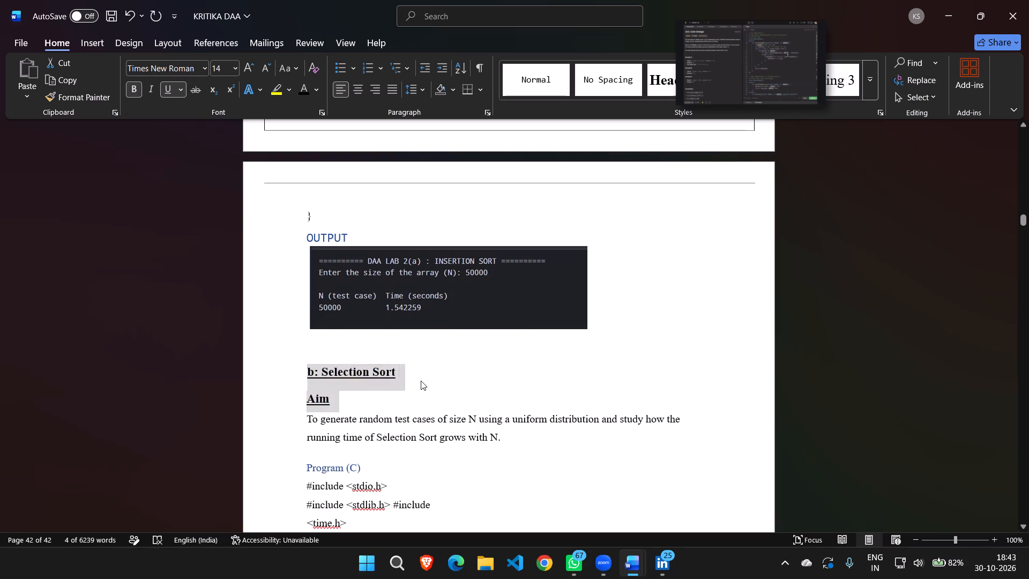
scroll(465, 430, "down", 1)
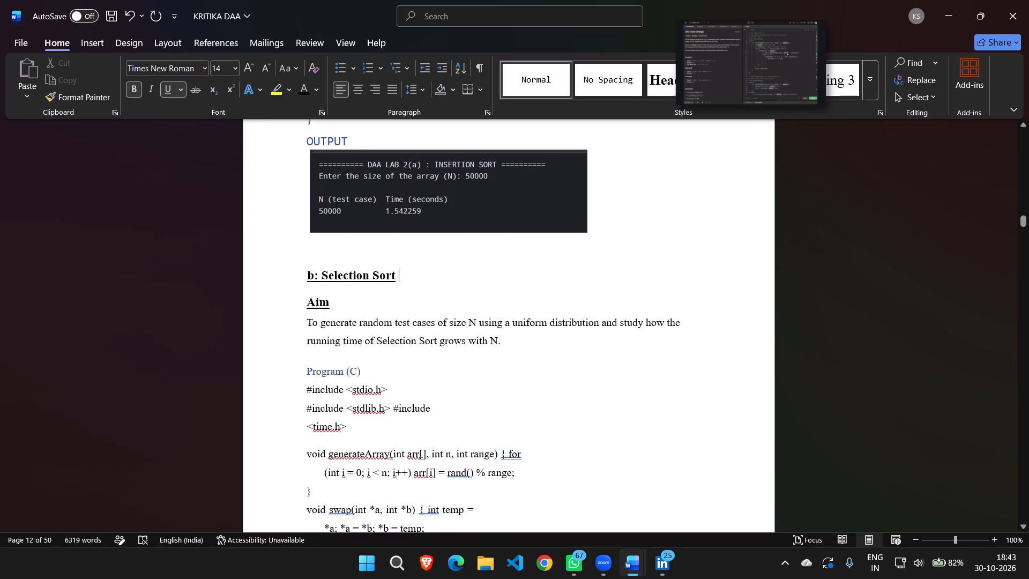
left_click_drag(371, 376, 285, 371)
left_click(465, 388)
Format the "c: Bubble Sort" heading in Lab 2 as size 14, black, underlined and bold.
scroll(465, 388, "down", 4)
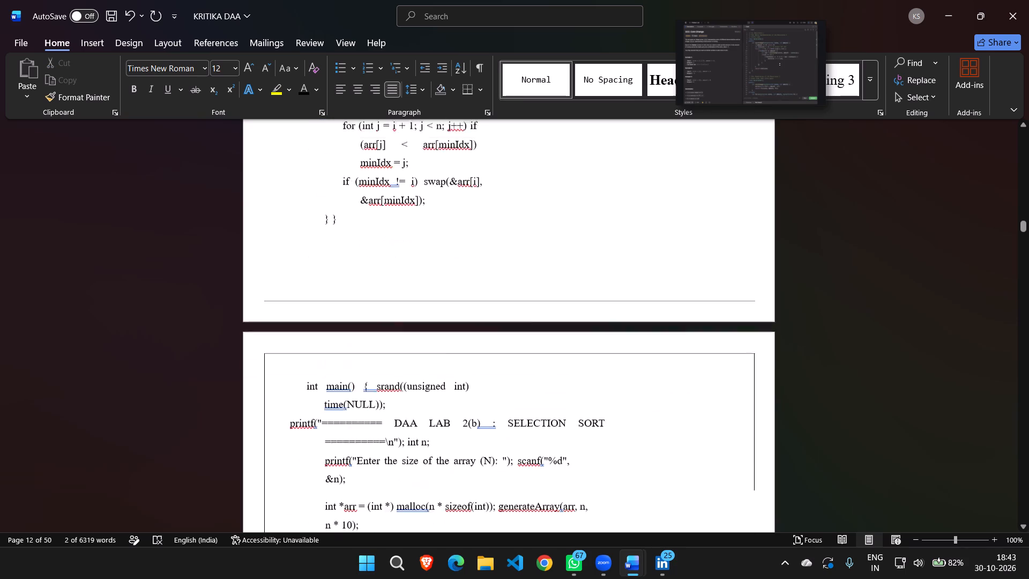
scroll(465, 388, "down", 4)
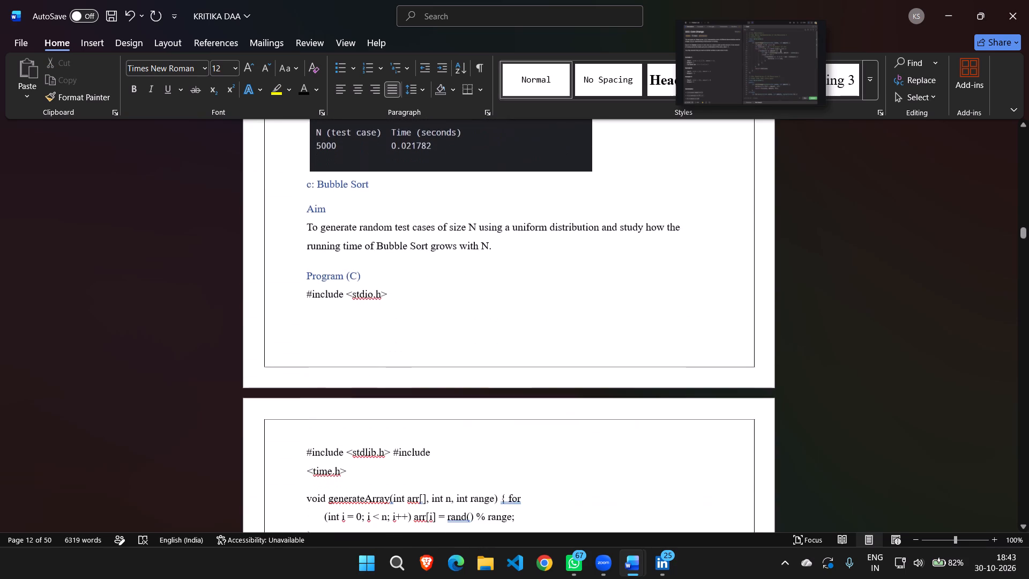
left_click_drag(392, 186, 305, 189)
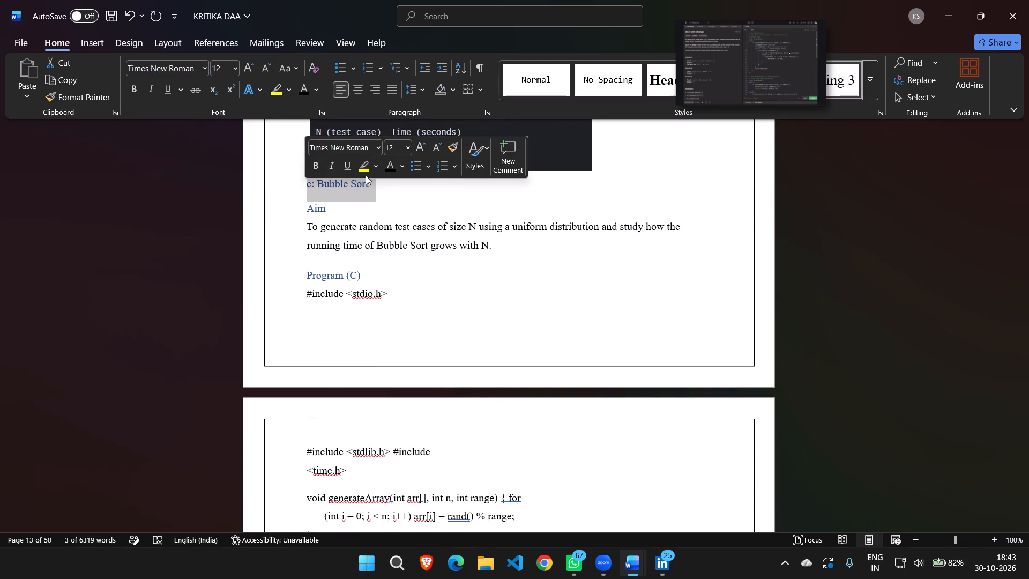
left_click(400, 147)
type("14")
key("Return")
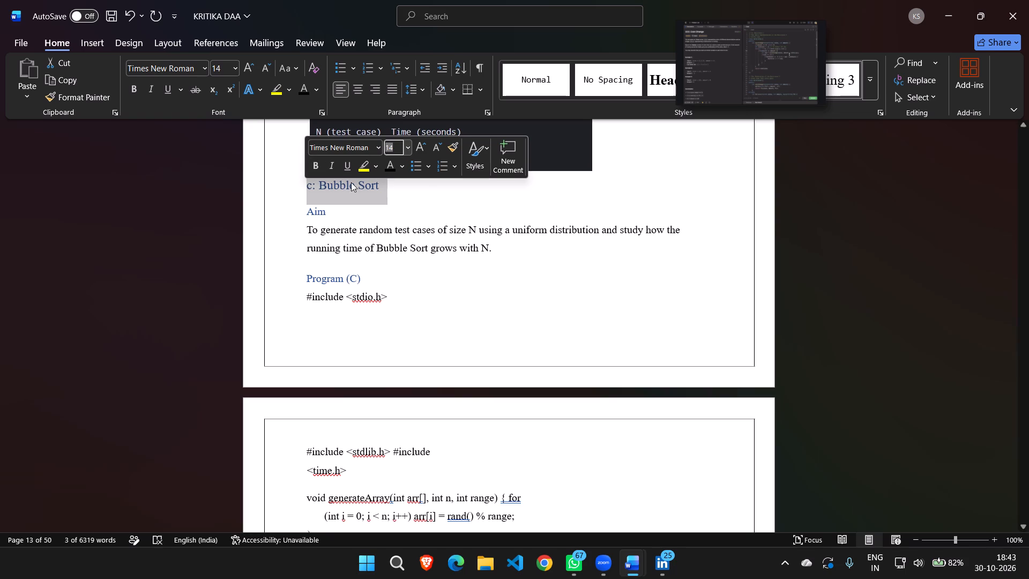
left_click(386, 167)
left_click(344, 172)
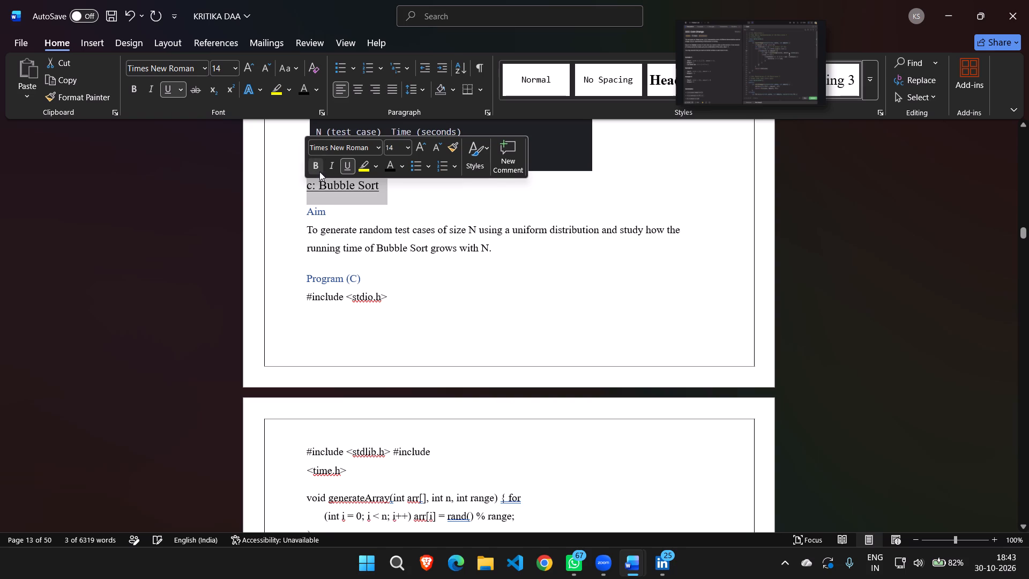
left_click(318, 171)
left_click(428, 208)
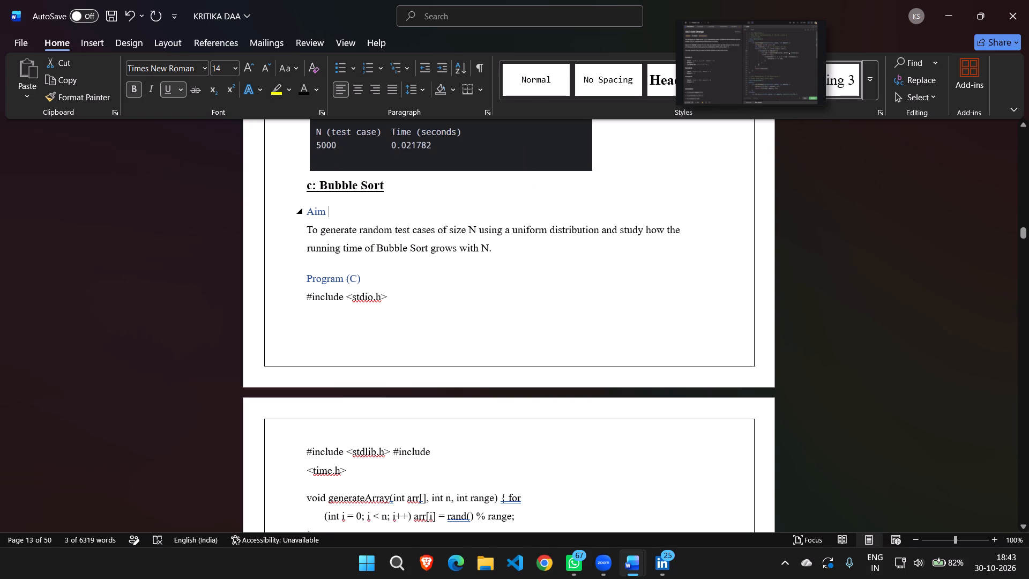
Insert four blank lines after the Selection Sort output image to push the "c: Bubble Sort" heading onto a new page.
left_click(602, 172)
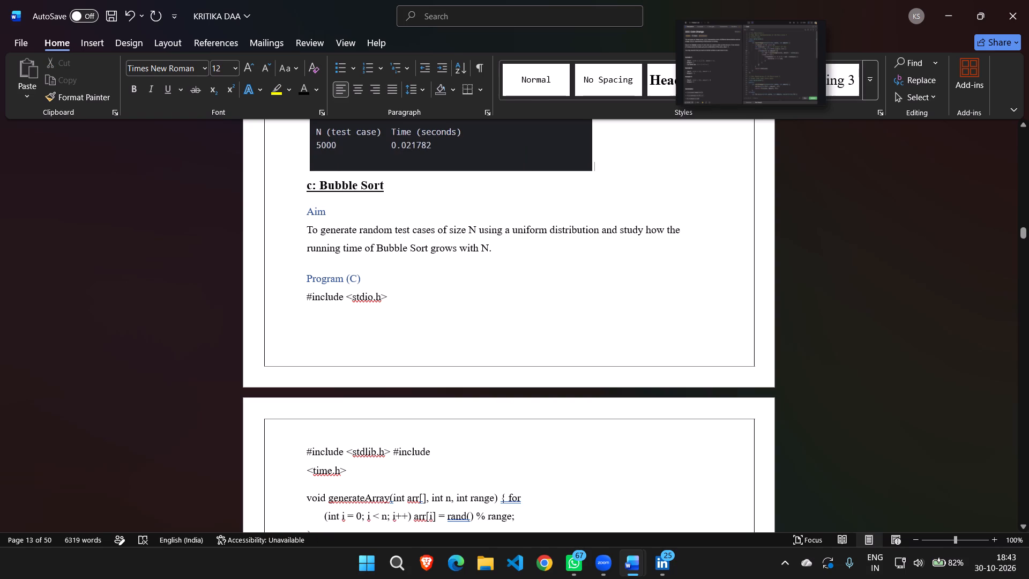
key("Return")
key("Return")
key("Return")
key("Return")
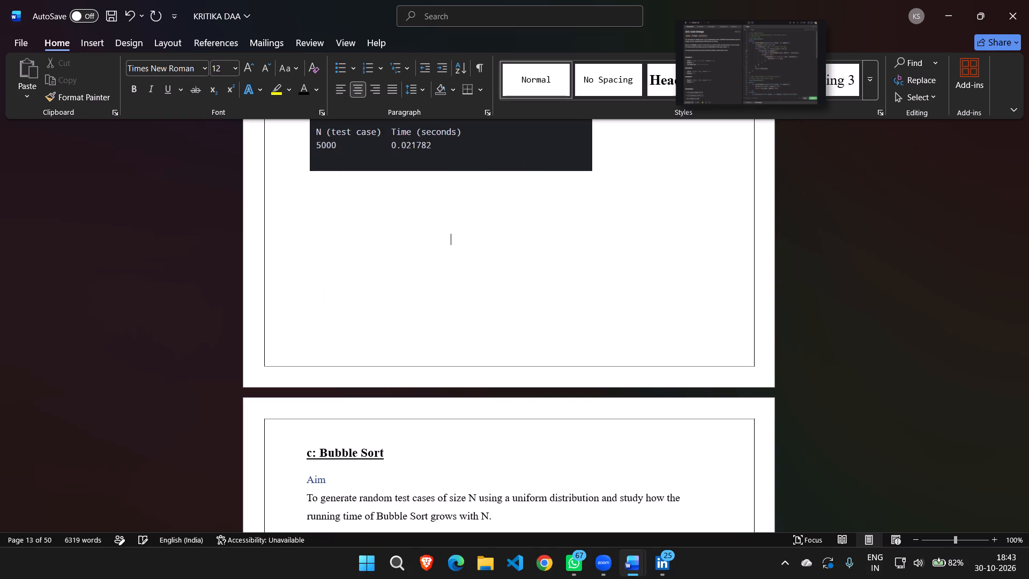
Insert blank lines after the Bubble Sort output image until the "Lab 3" heading starts on a new page.
scroll(602, 172, "down", 2)
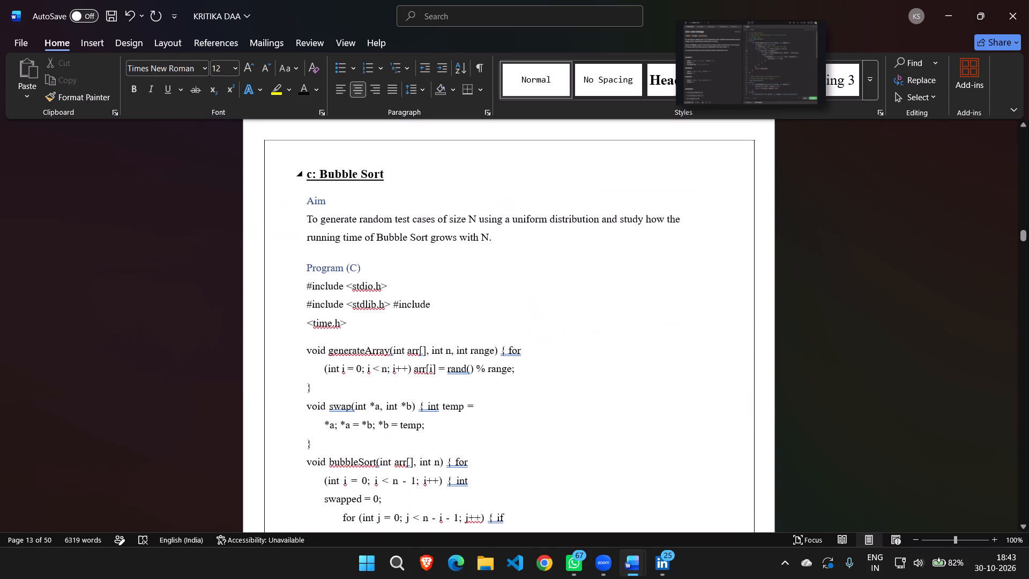
scroll(602, 172, "down", 4)
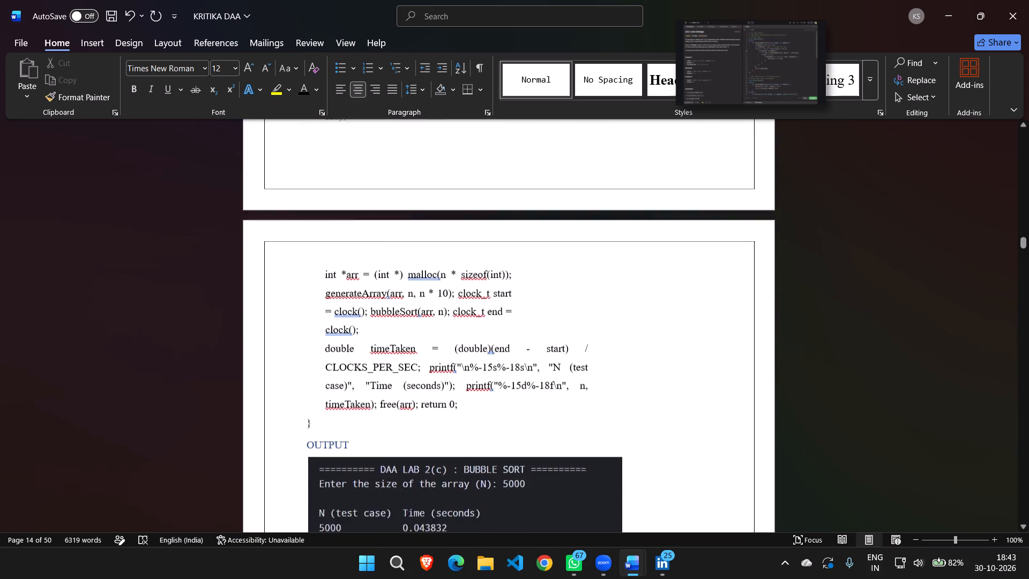
scroll(602, 172, "down", 2)
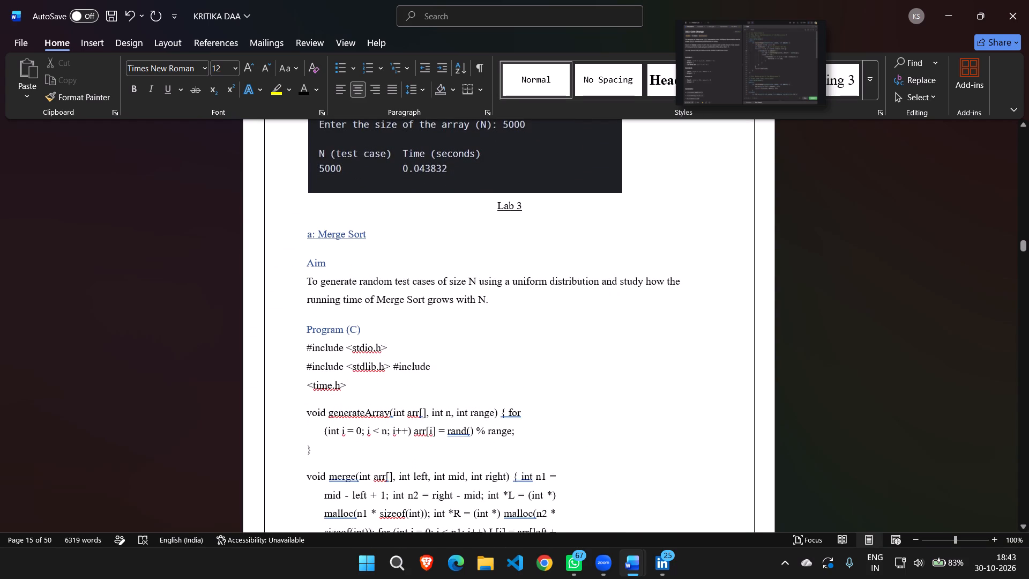
left_click(654, 184)
key("Return")
key("Return")
key("Return")
key("Return")
key("Return")
key("Return")
key("Return")
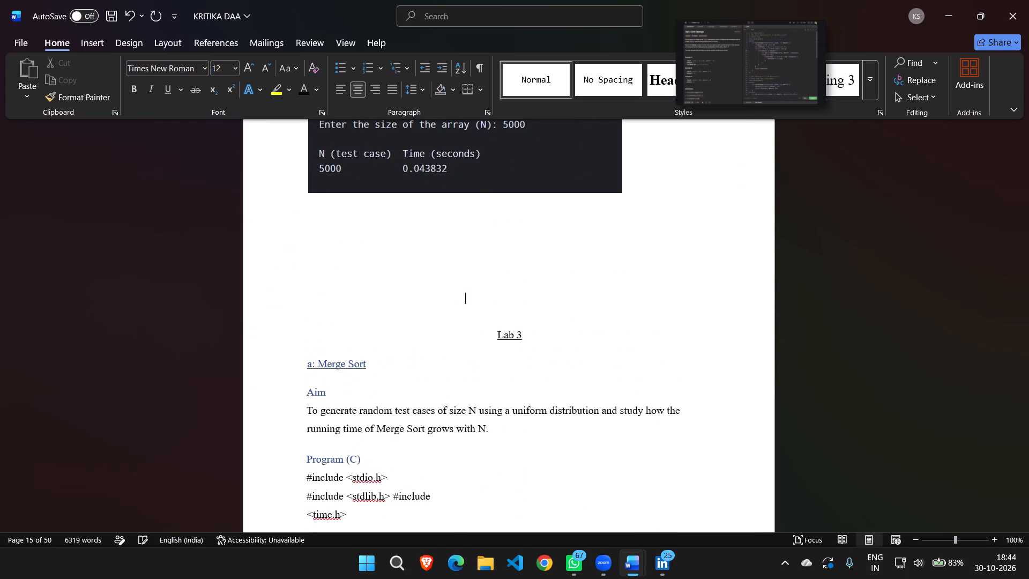
key("Return")
key("Return")
key("Return")
key("Return")
key("Return")
key("Return")
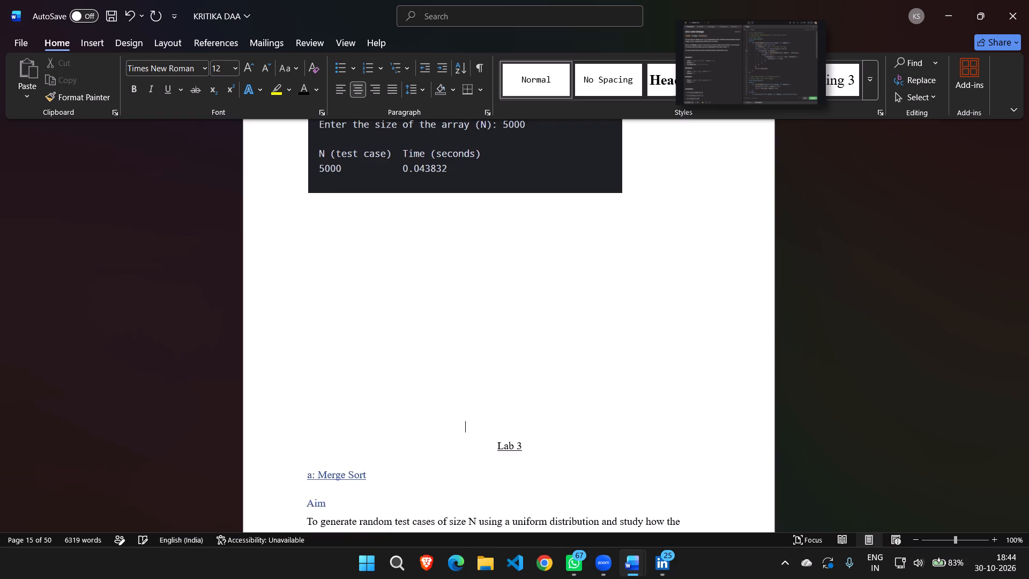
key("Return")
key("Return")
key("Return")
key("Return")
key("Return")
key("Return")
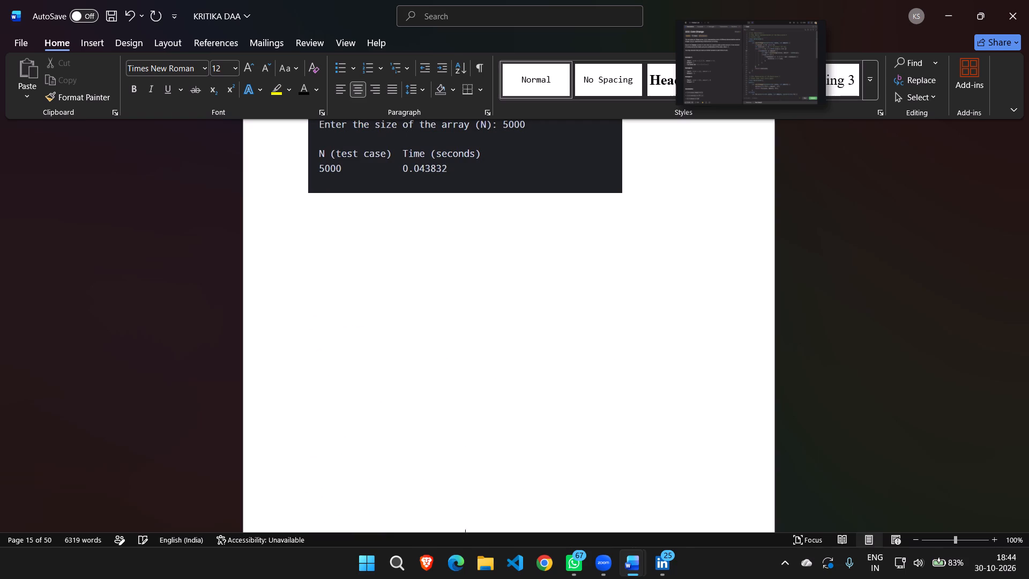
Format the centred "Lab 3" heading as size 14 and bold.
scroll(654, 184, "down", 3)
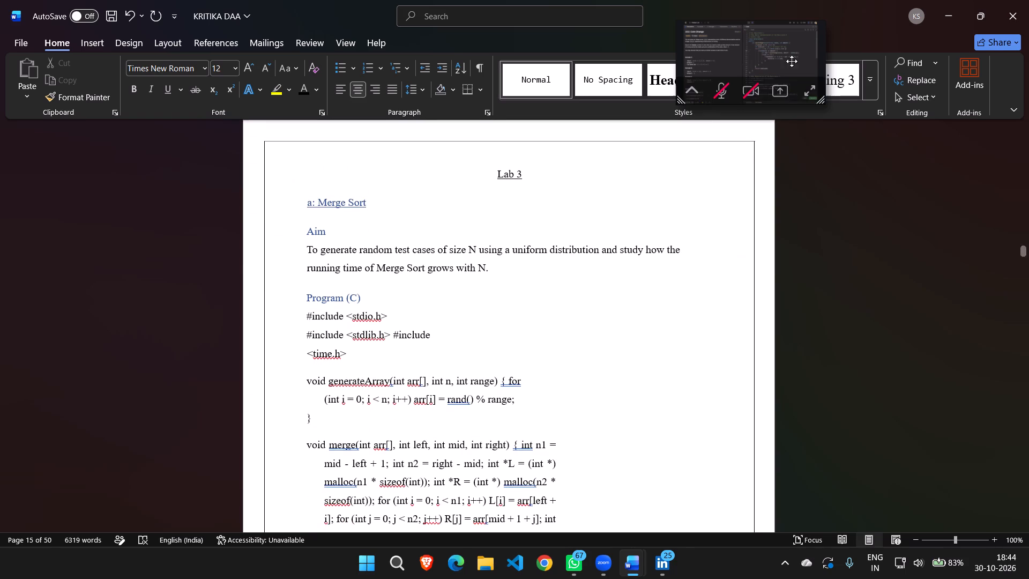
left_click_drag(557, 176, 486, 184)
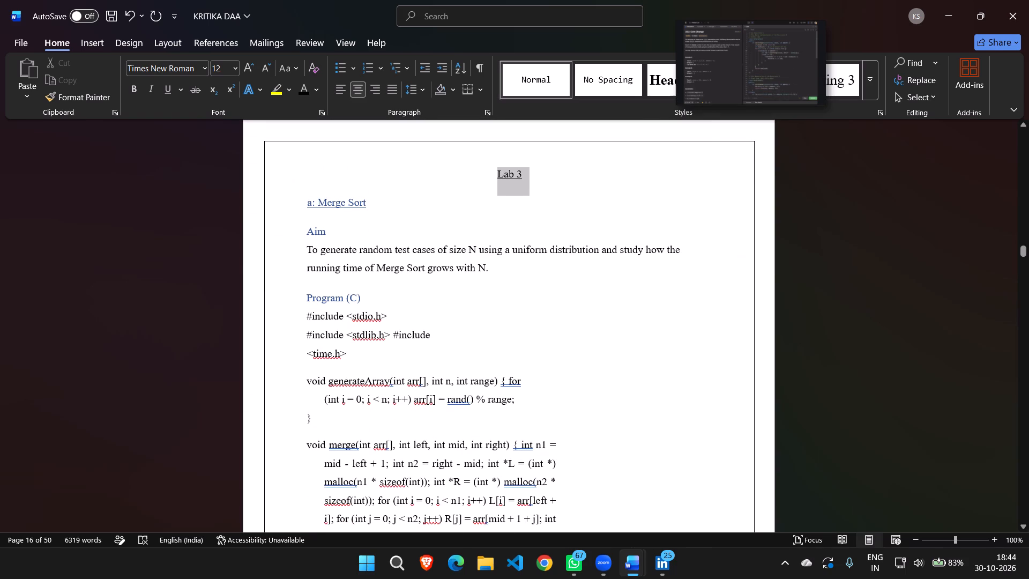
left_click_drag(486, 184, 485, 183)
left_click(591, 142)
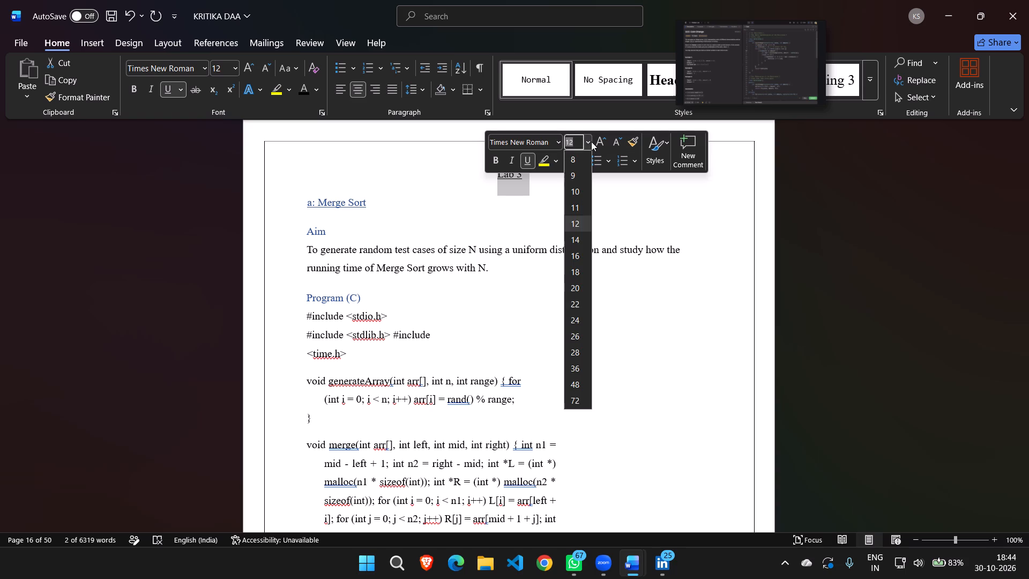
left_click(578, 237)
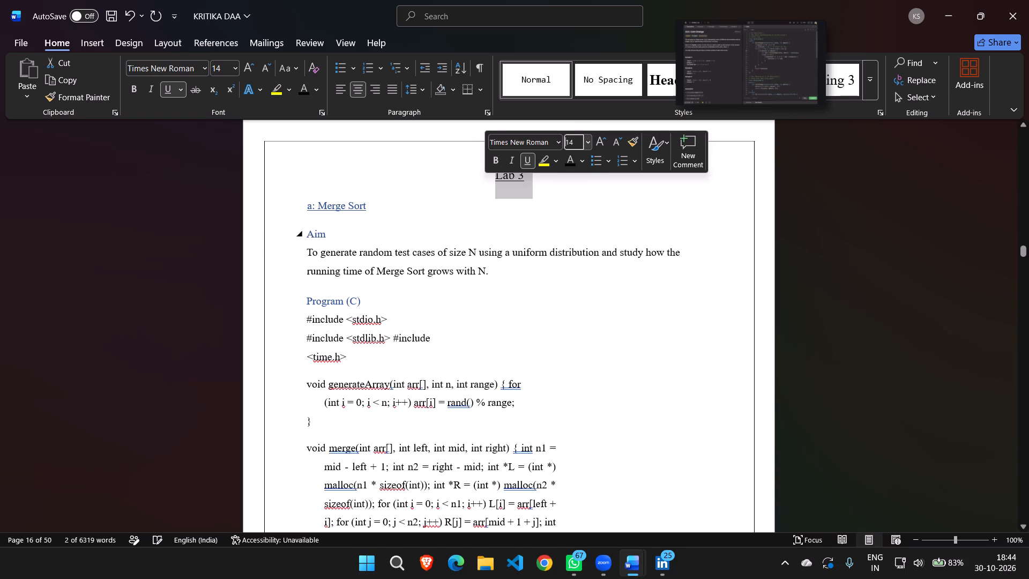
left_click(499, 160)
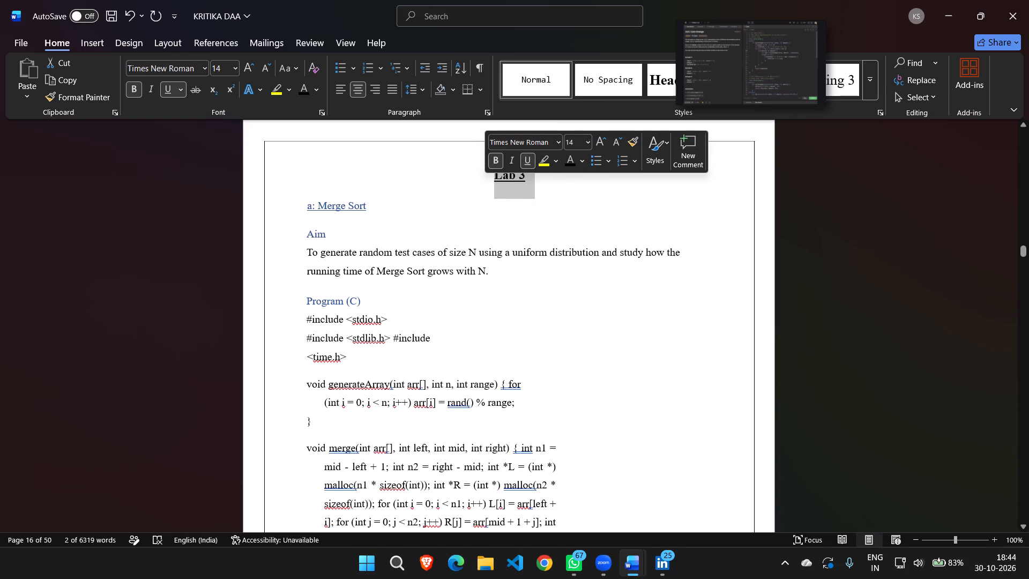
Format the "a: Merge Sort" heading in Lab 3 as bold, black and size 14.
left_click_drag(373, 213, 290, 216)
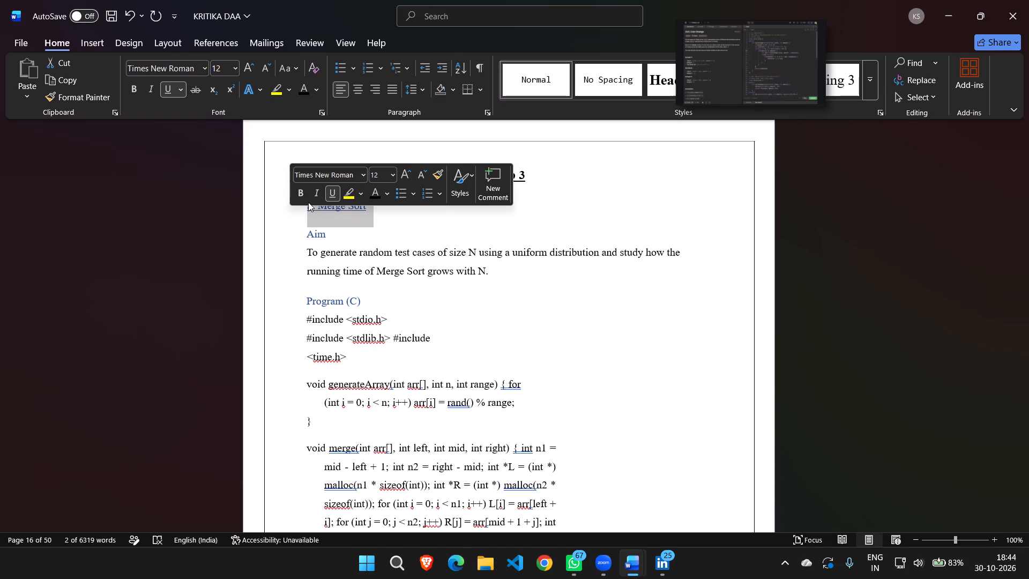
left_click(303, 194)
left_click(371, 194)
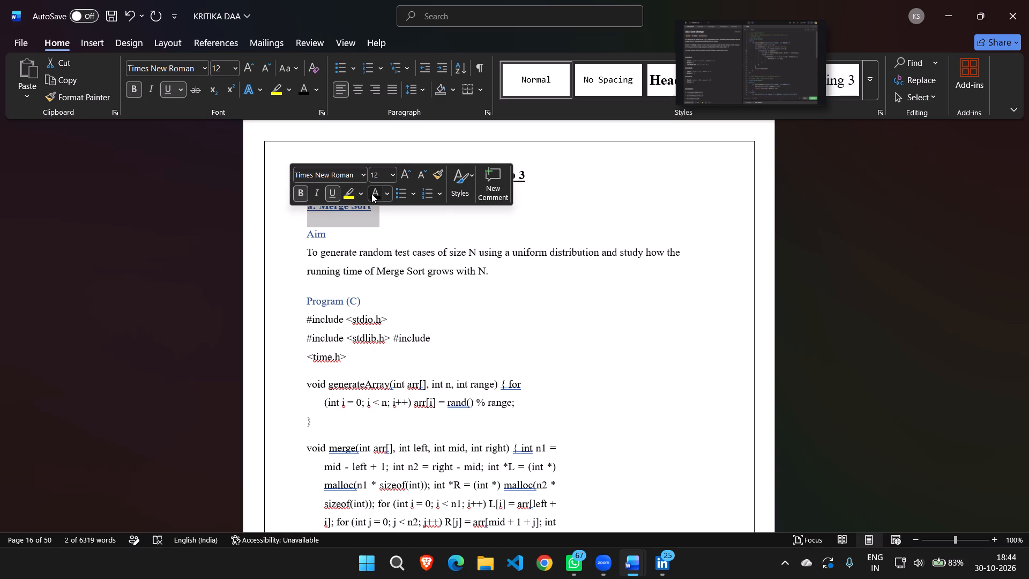
left_click(377, 196)
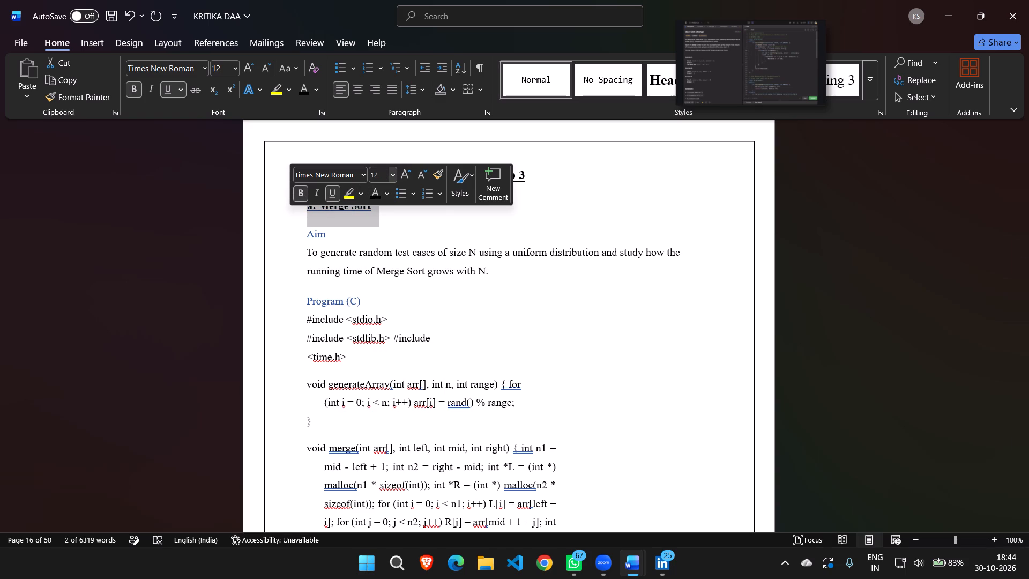
left_click(382, 170)
key("1")
key("1")
key("BackSpace")
key("4")
key("Return")
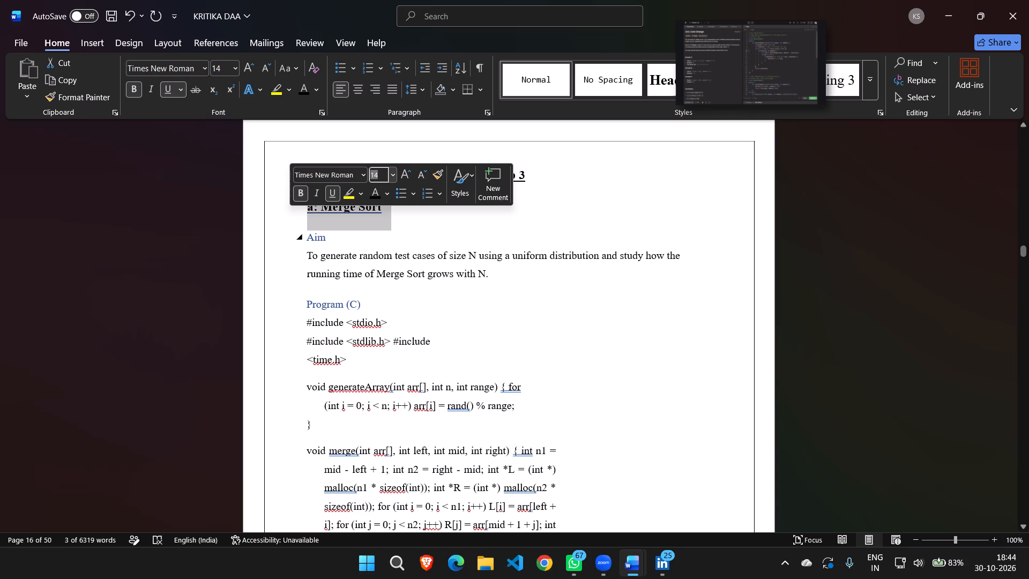
Format the "b: Quick Sort" heading in Lab 3 as size 14, underlined, black and bold.
scroll(442, 315, "down", 3)
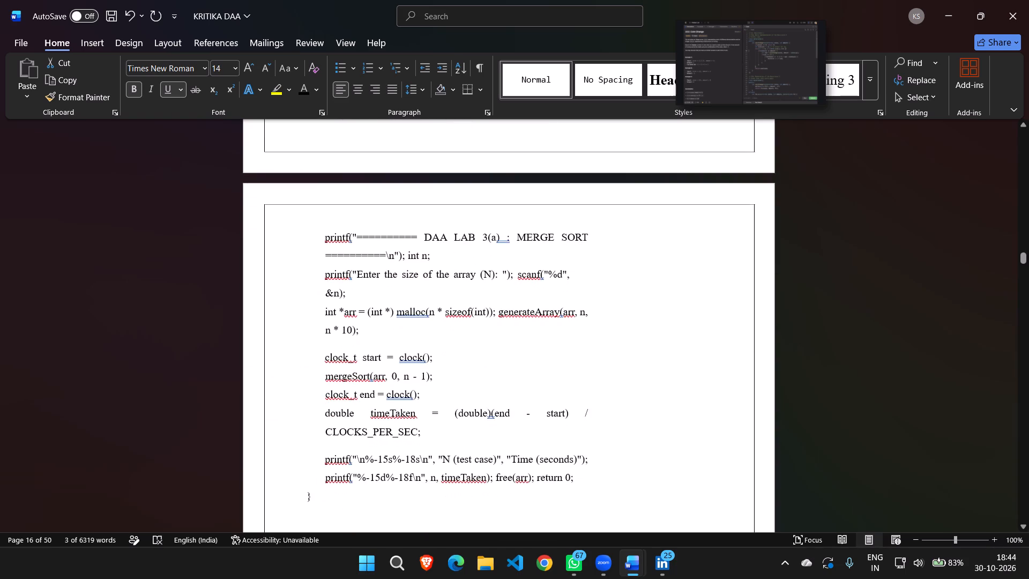
scroll(442, 315, "down", 5)
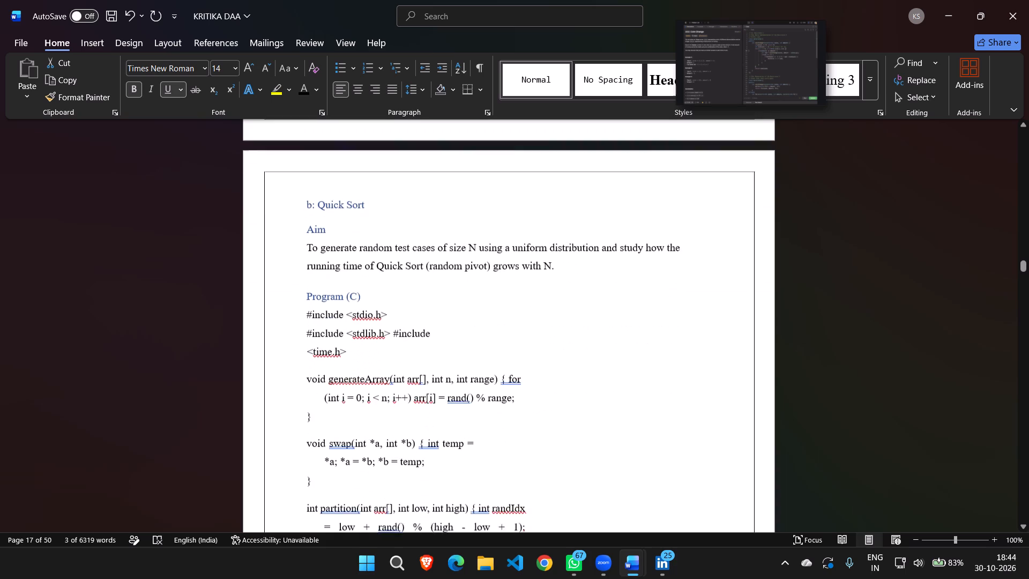
scroll(442, 315, "down", 1)
left_click_drag(367, 191, 360, 191)
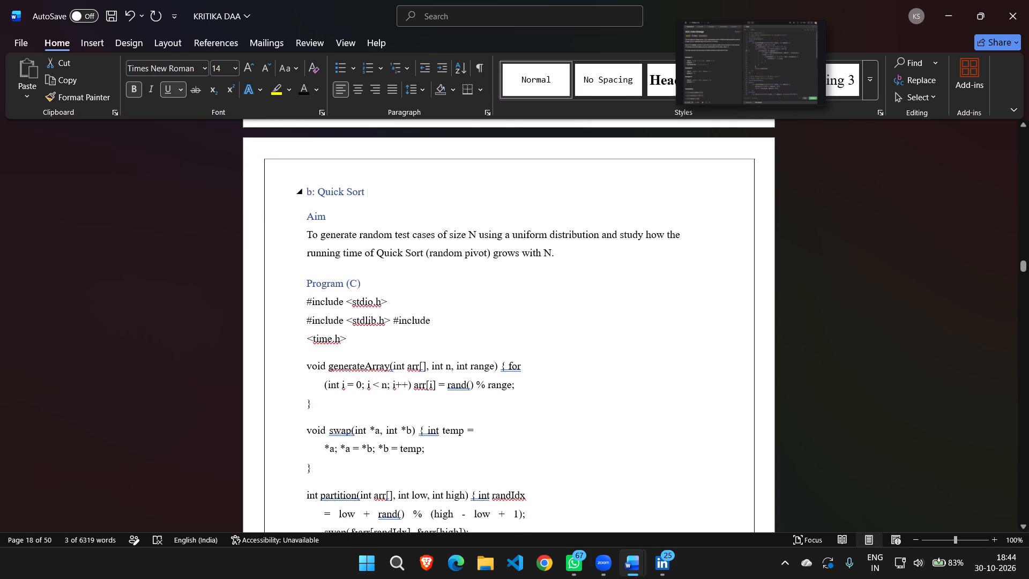
left_click_drag(360, 191, 303, 190)
left_click(393, 150)
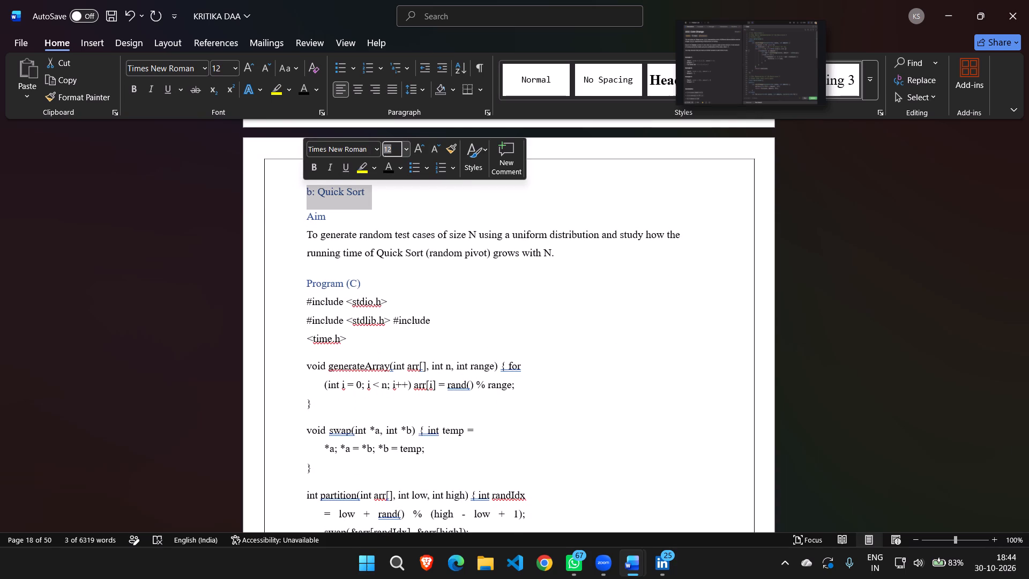
type("14")
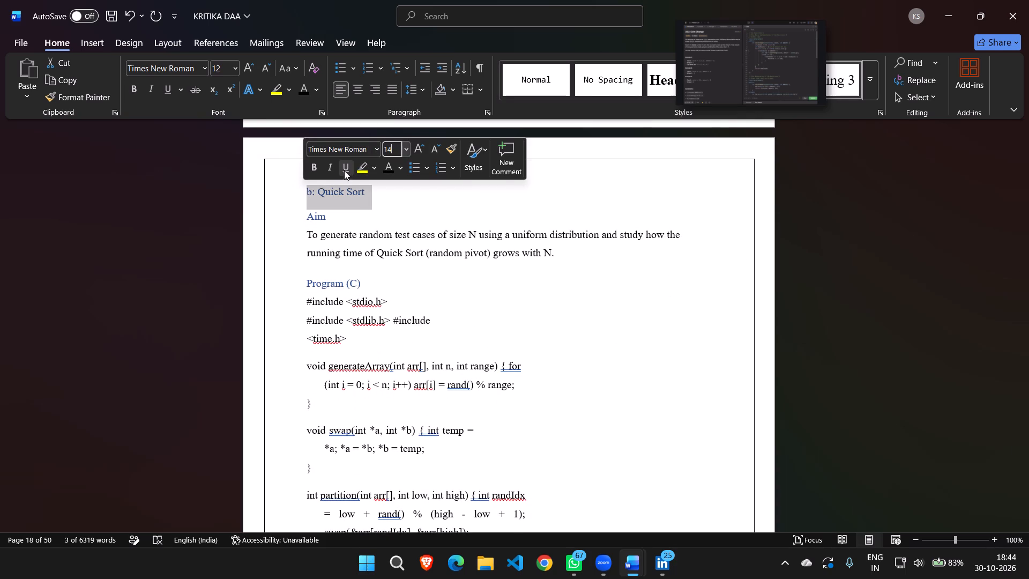
left_click(344, 170)
left_click(387, 167)
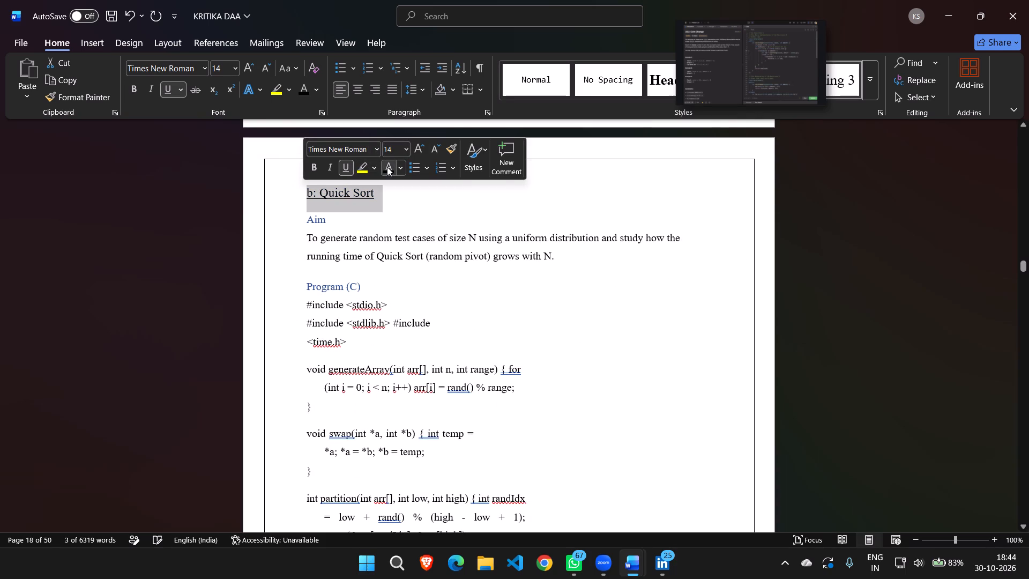
left_click(310, 172)
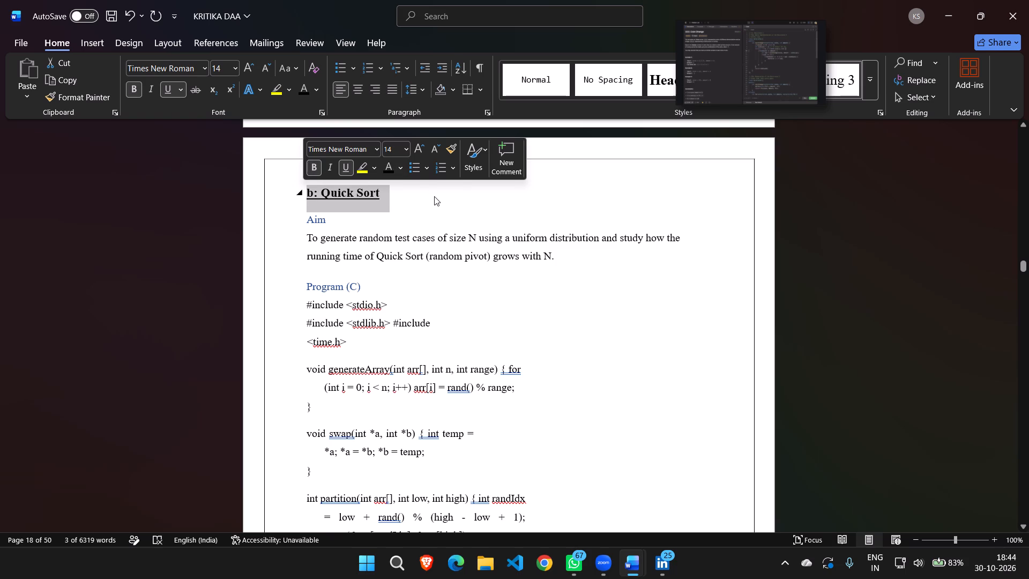
Format the centred "Lab 4" heading as size 14, bold and black.
left_click(434, 196)
scroll(434, 196, "down", 4)
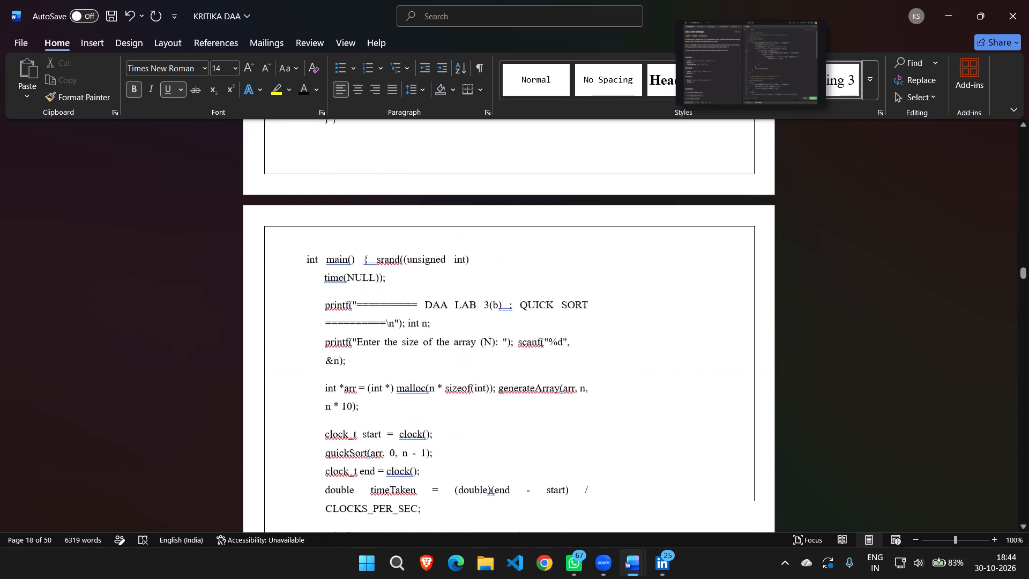
scroll(434, 196, "down", 5)
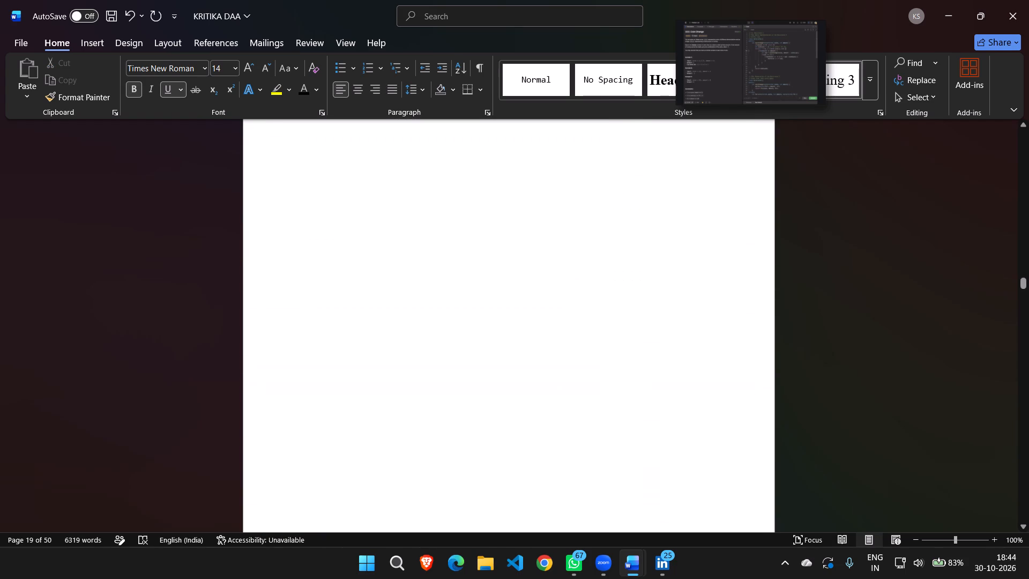
scroll(434, 196, "down", 4)
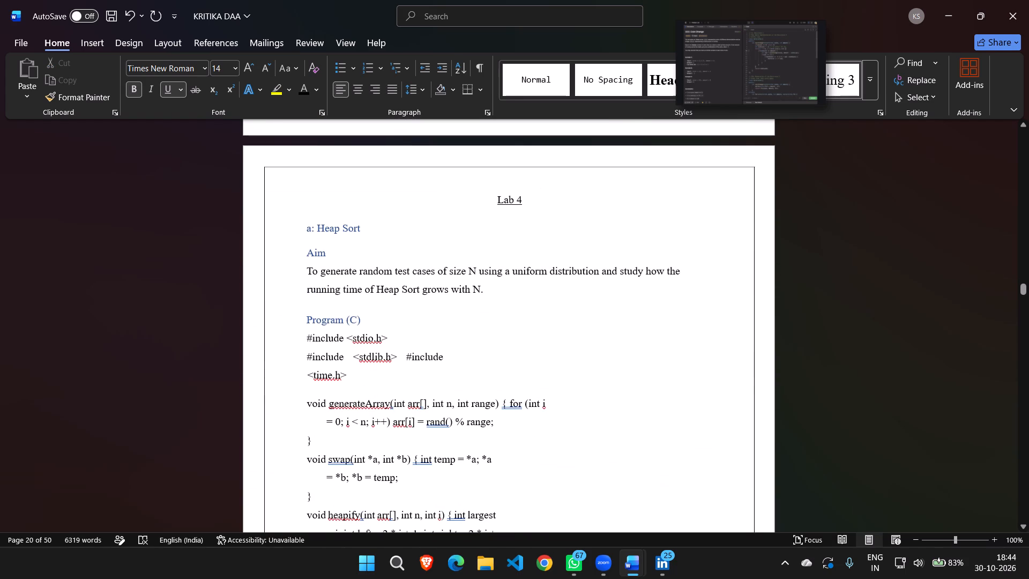
left_click_drag(545, 193, 477, 204)
left_click(566, 165)
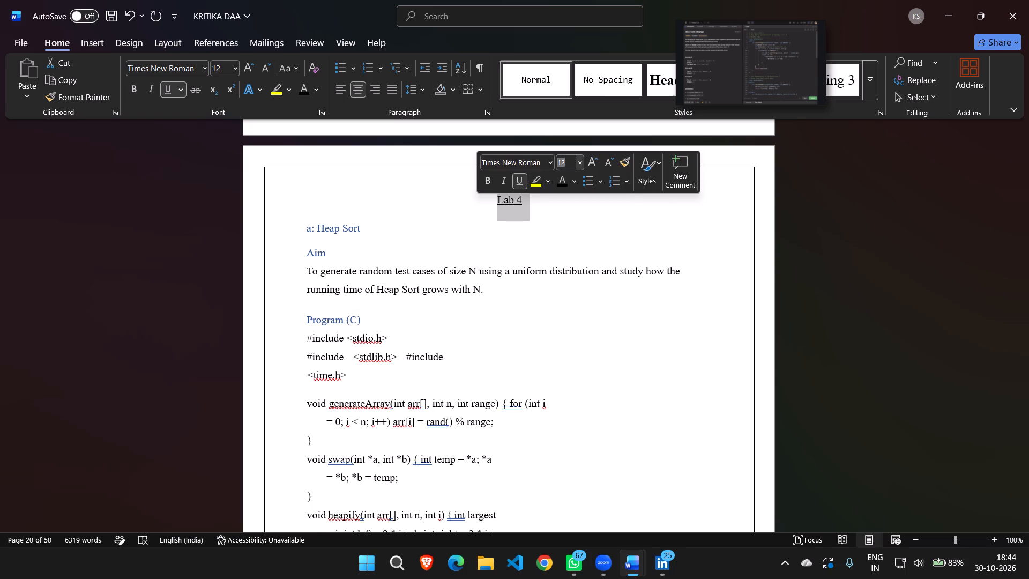
key("1")
key("4")
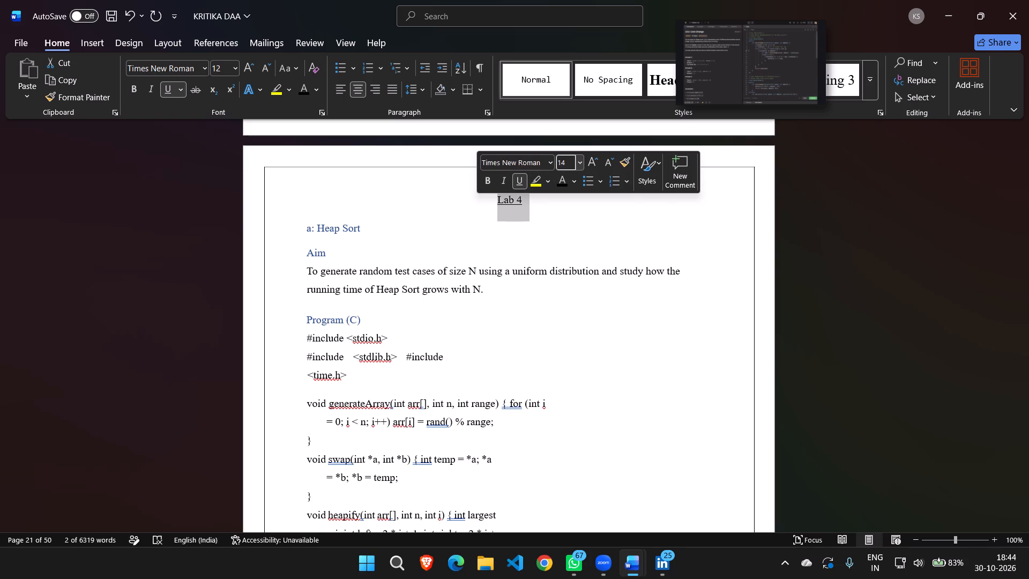
key("Return")
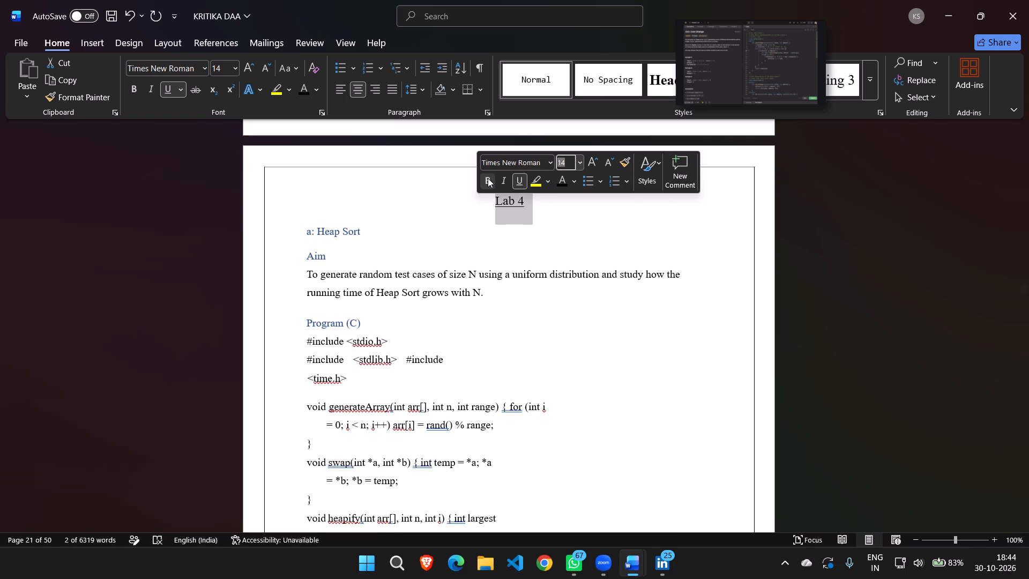
left_click(490, 181)
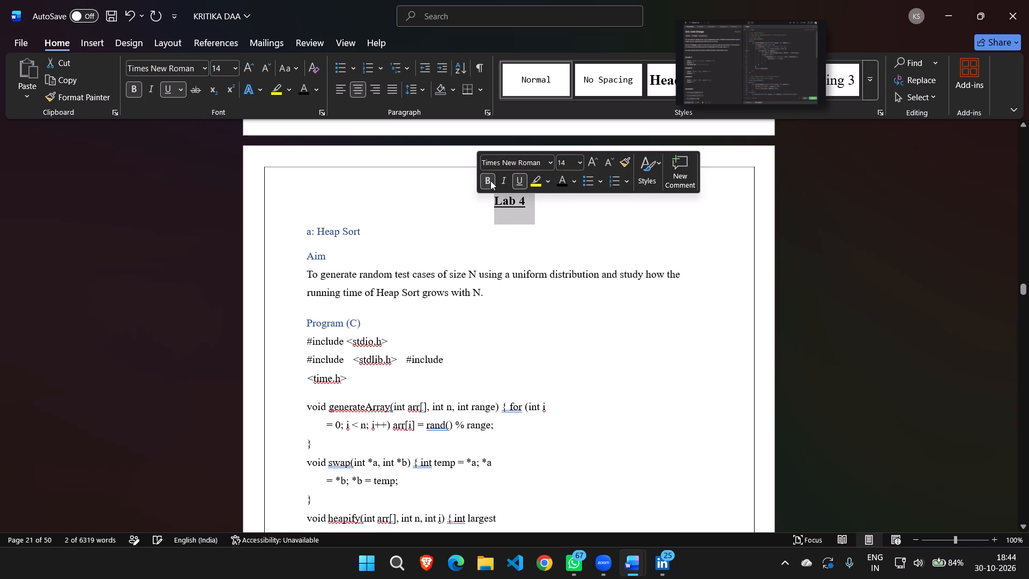
left_click(560, 181)
Format the "a: Heap Sort" heading in Lab 4 as size 14, underlined, bold and black.
left_click_drag(382, 232, 279, 242)
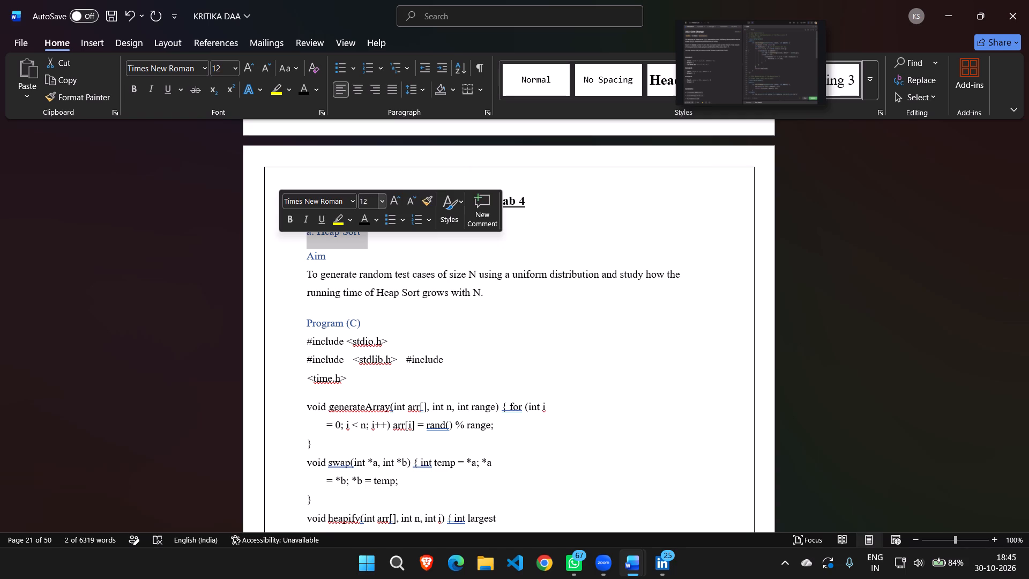
left_click(368, 197)
type("14")
left_click(316, 220)
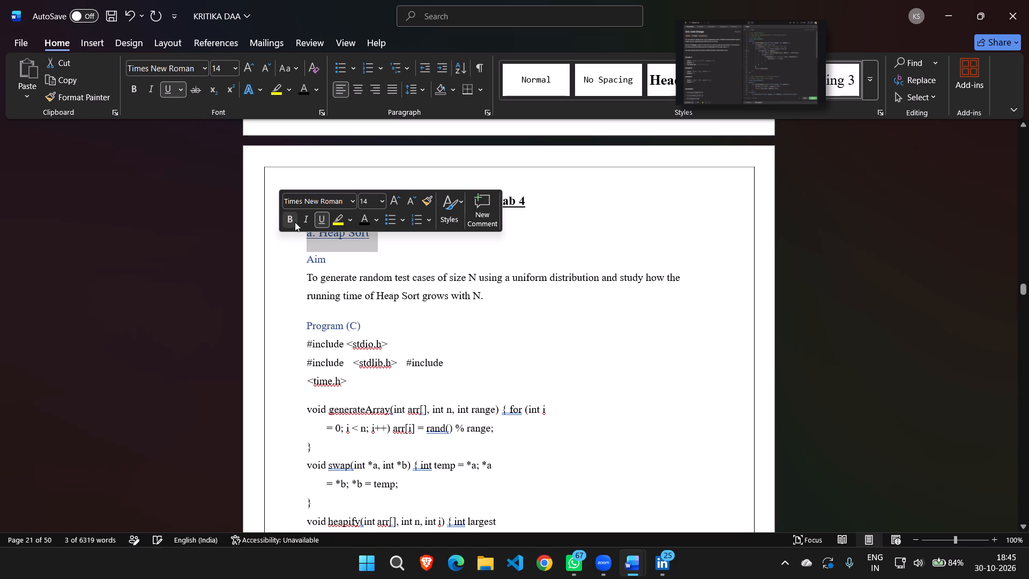
left_click(292, 221)
left_click(364, 218)
Insert a blank line after the Heap Sort output images so the "b: Counting Sort" heading starts on a new page.
scroll(412, 269, "down", 5)
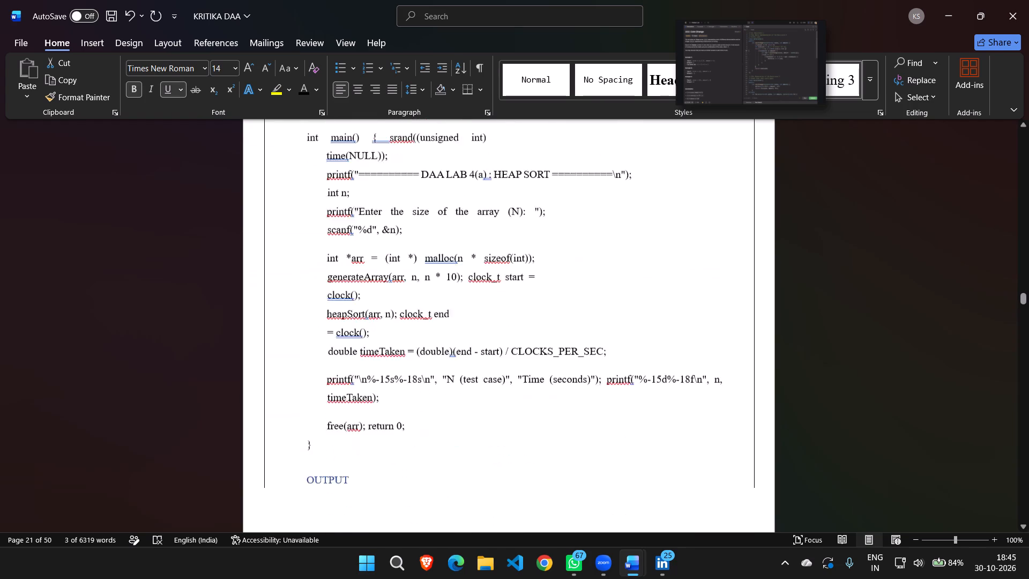
scroll(412, 269, "down", 3)
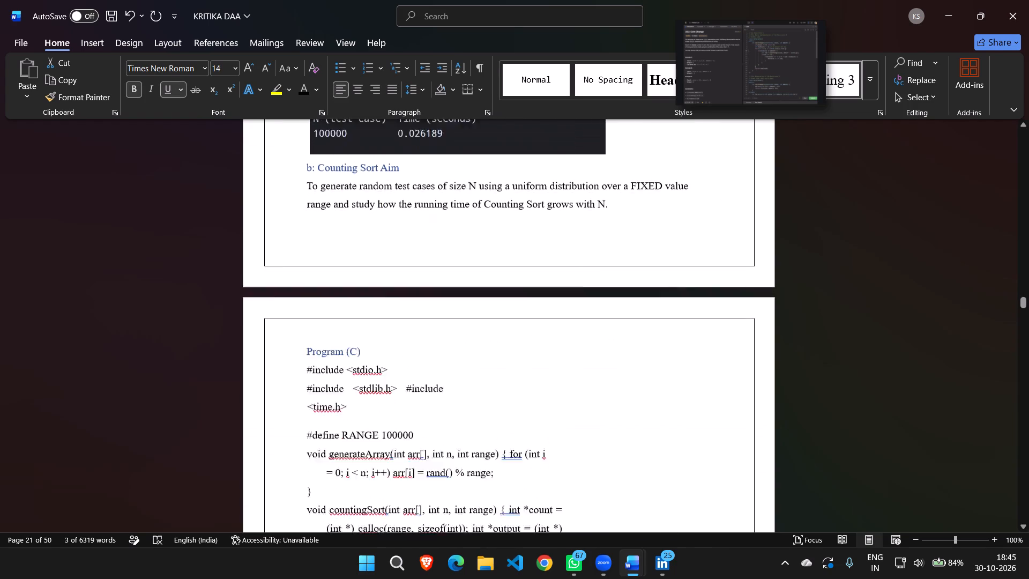
left_click(635, 370)
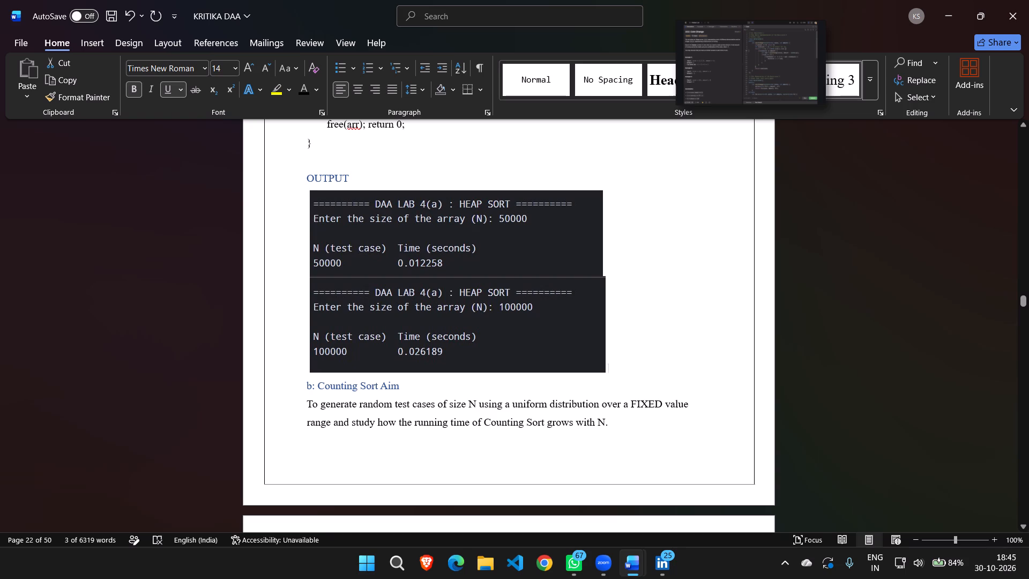
key("Return")
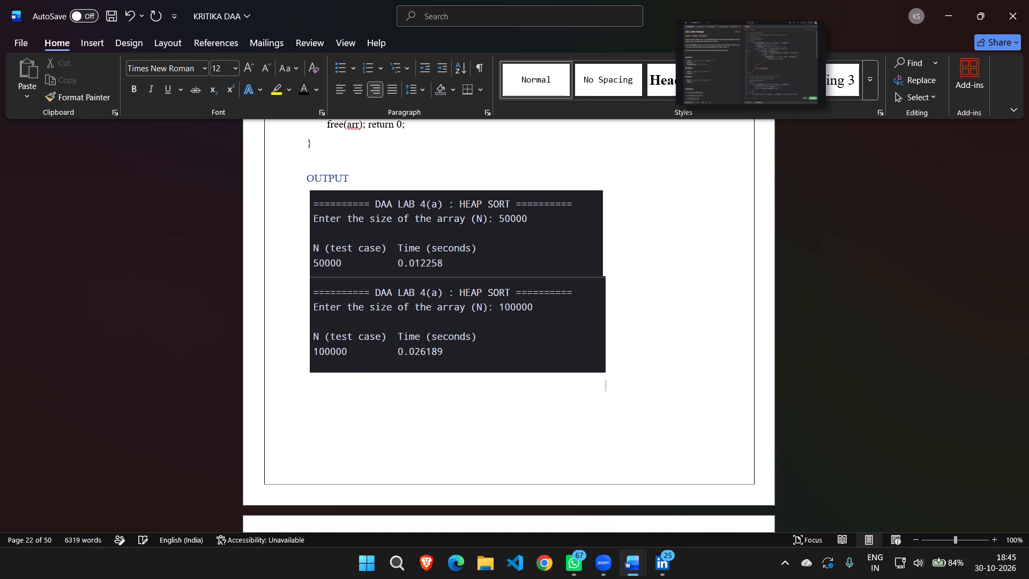
Split "Aim" from the "b: Counting Sort" heading onto its own line.
scroll(635, 370, "down", 3)
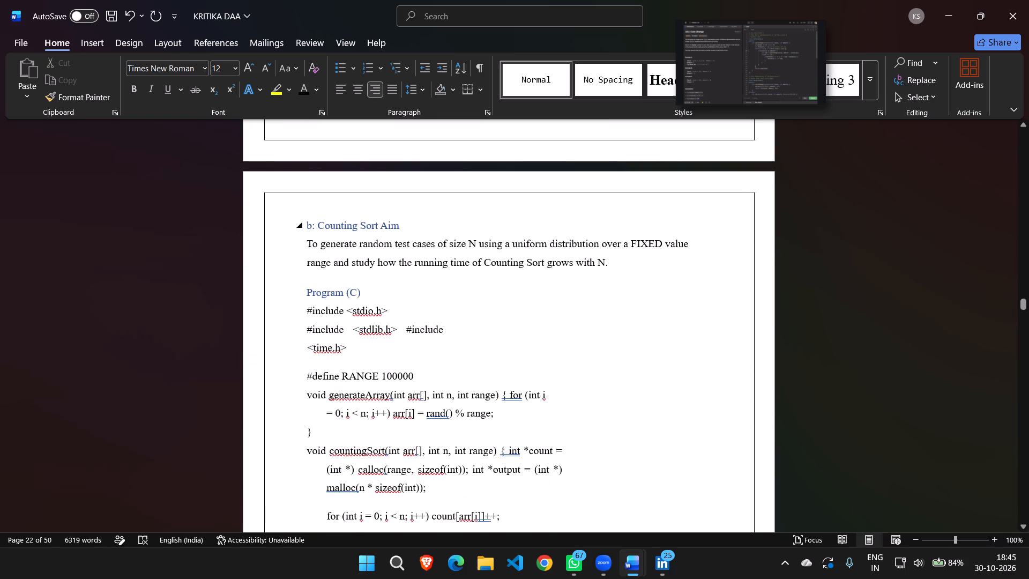
left_click(382, 226)
key("Return")
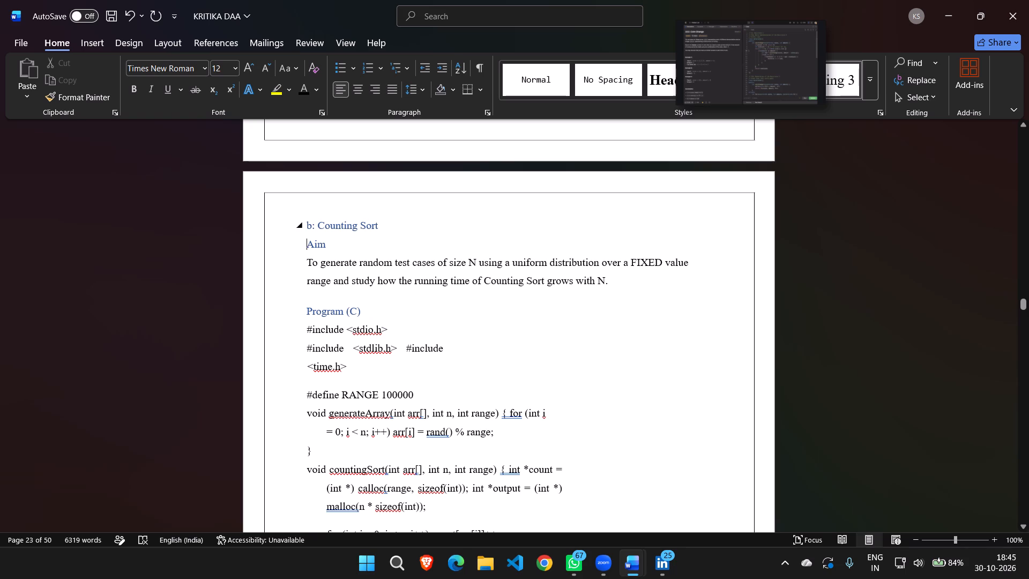
Format the "b: Counting Sort" heading in Lab 4 as underlined, bold, black and size 14.
left_click(391, 227)
left_click_drag(391, 227, 306, 224)
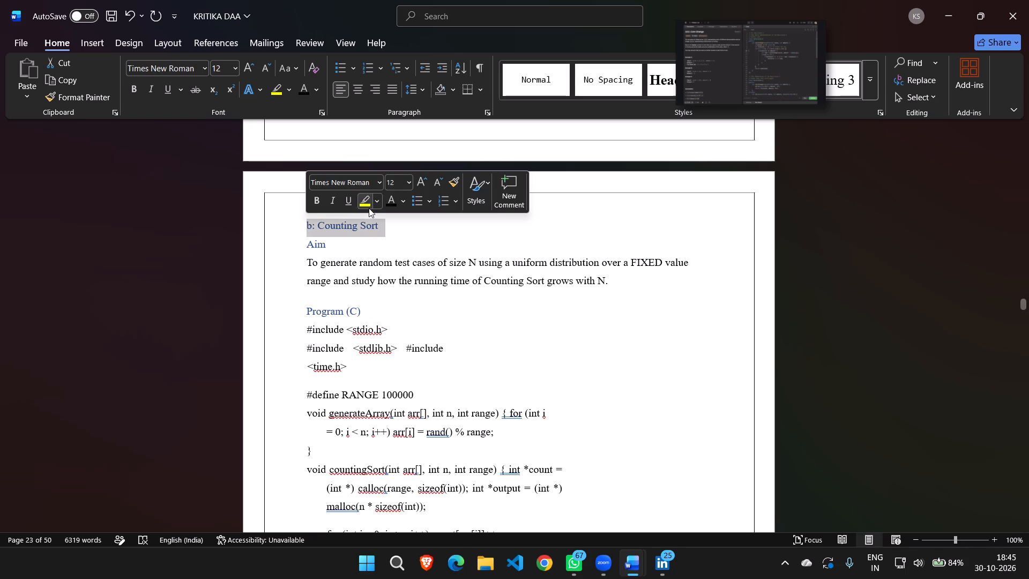
left_click(349, 200)
left_click(316, 209)
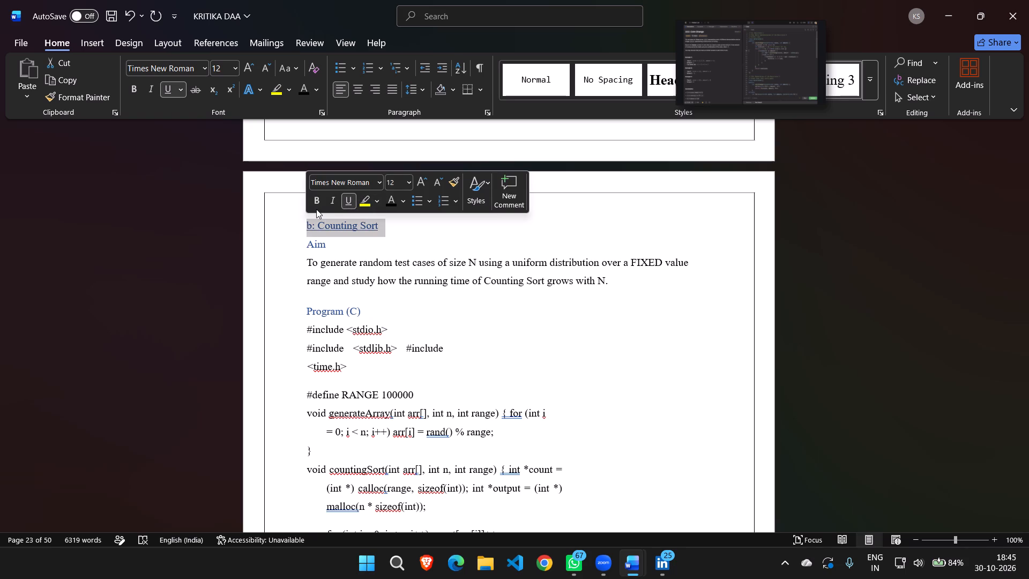
left_click(315, 204)
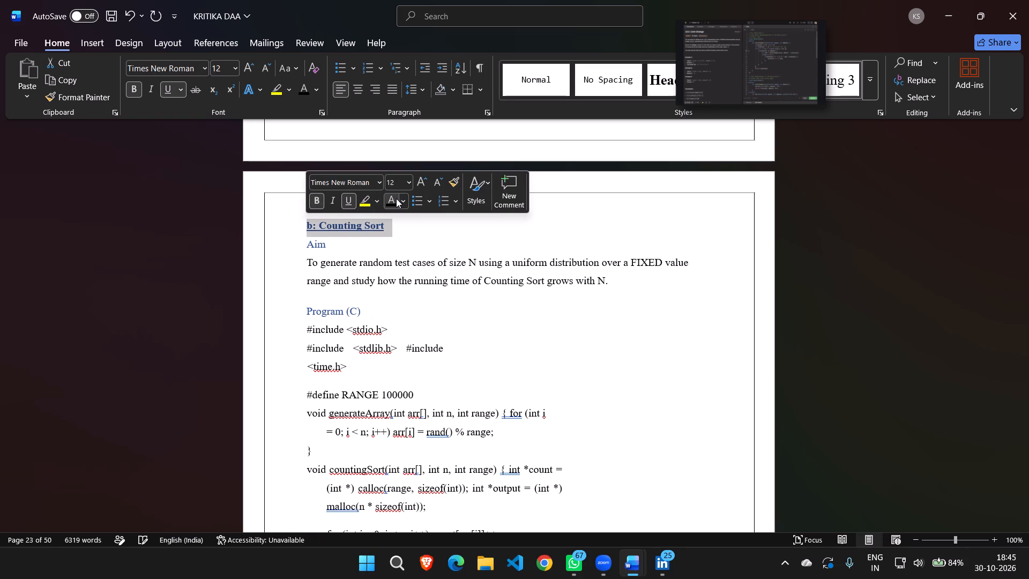
left_click(396, 199)
left_click(397, 181)
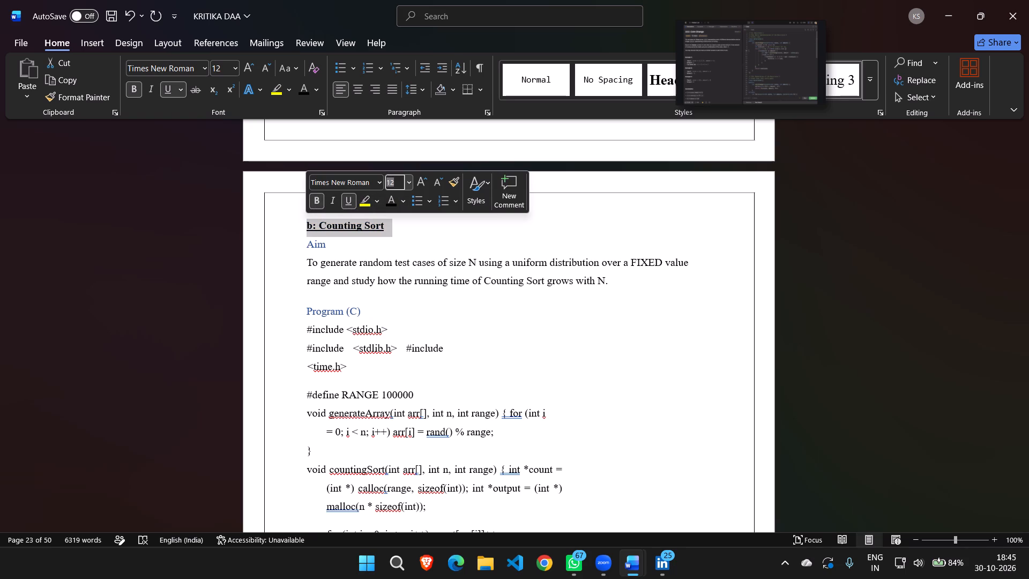
type("14")
key("Return")
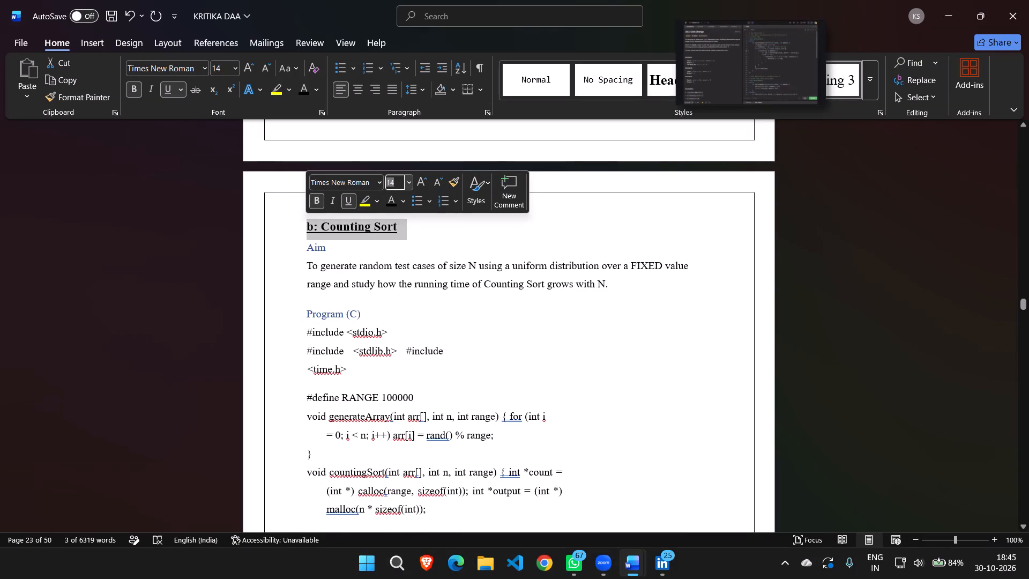
Format the "c: Radix Sort" heading in Lab 4 as bold, underlined, size 14 and black.
scroll(397, 350, "down", 4)
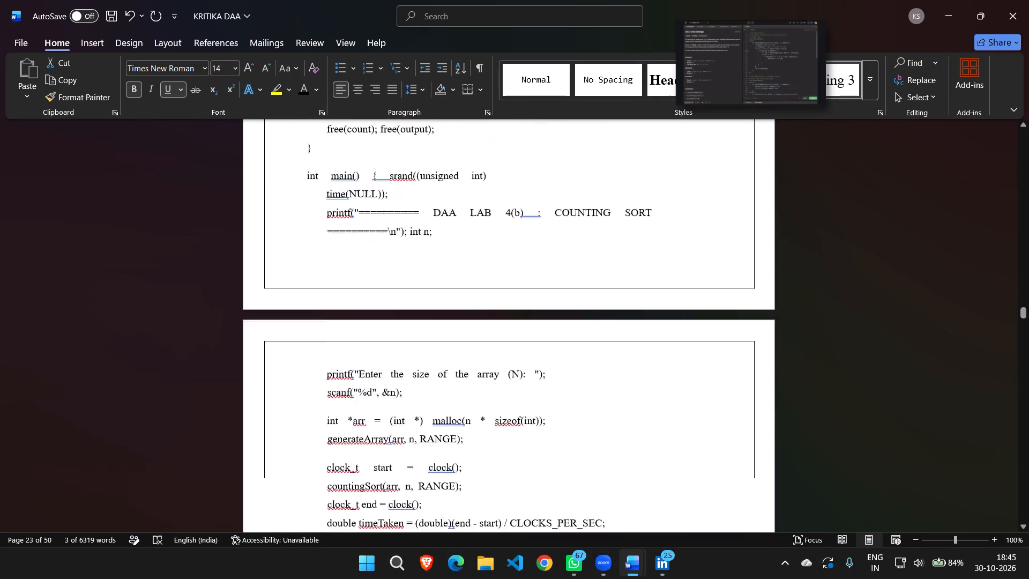
scroll(397, 350, "down", 6)
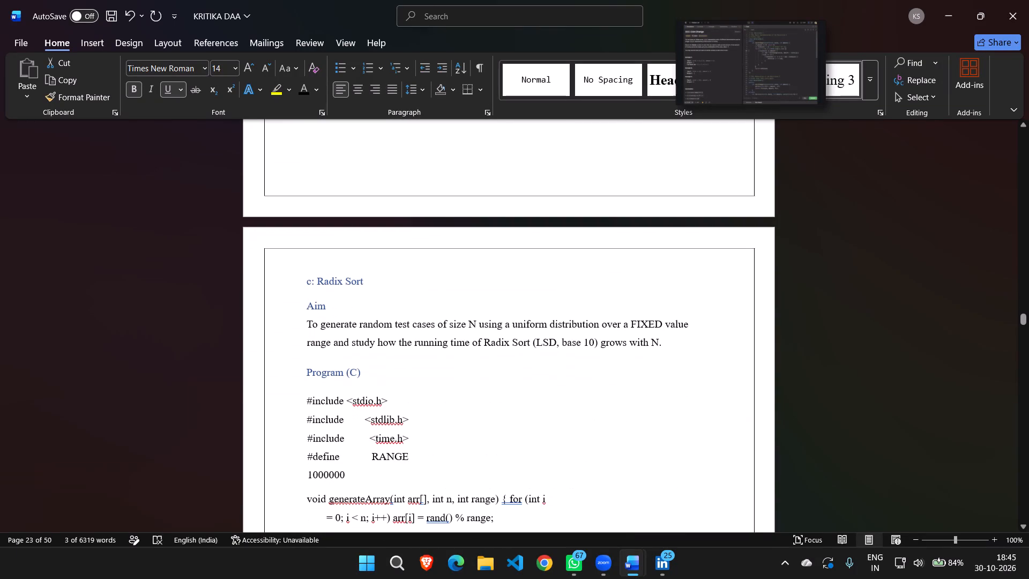
left_click_drag(373, 284, 307, 278)
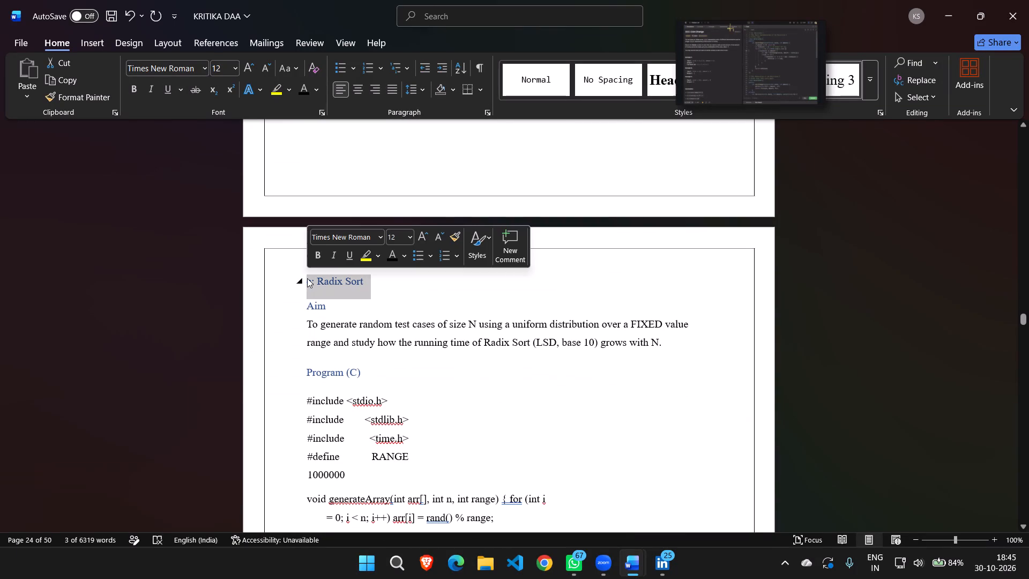
left_click(324, 251)
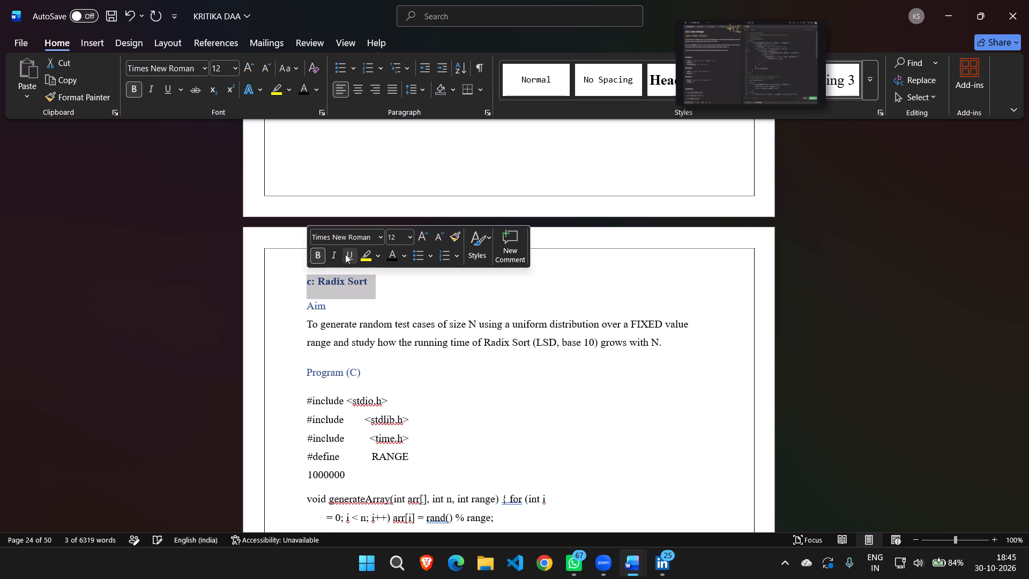
left_click(345, 254)
left_click(393, 235)
type("14")
key("Return")
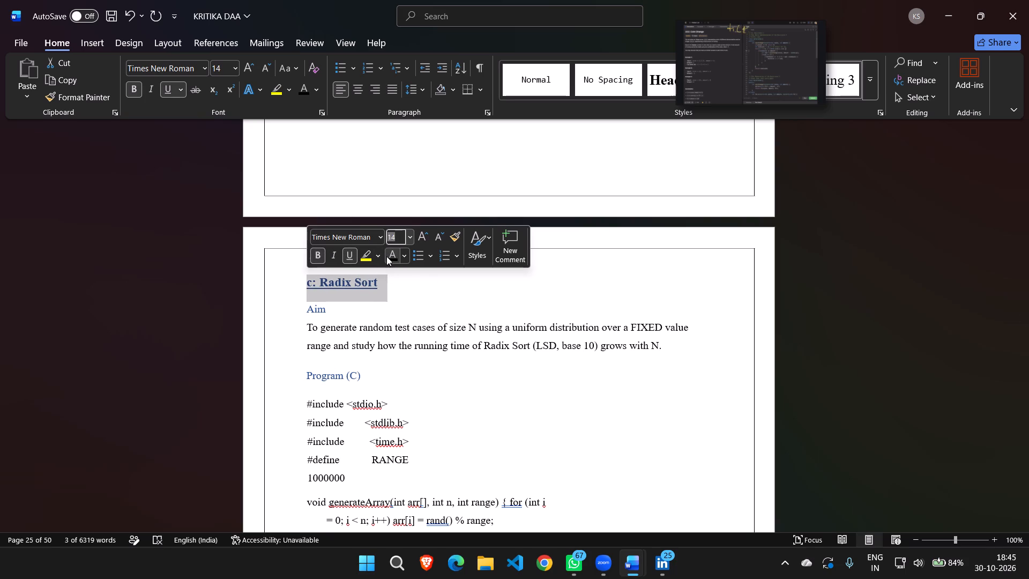
left_click(386, 256)
Insert blank lines after the last Radix Sort output image so the "Lab 5" heading starts on a new page.
scroll(440, 357, "down", 3)
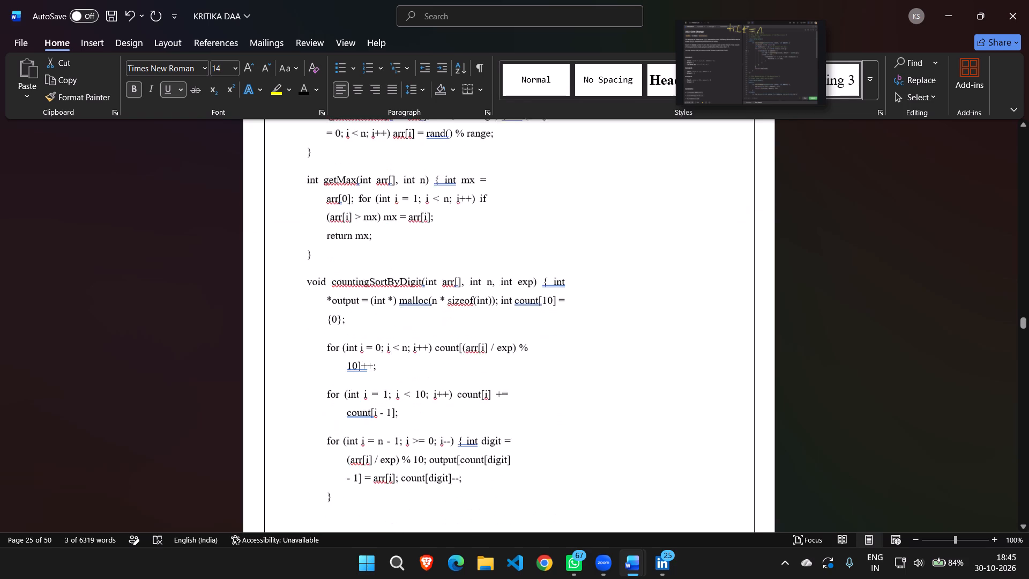
scroll(440, 357, "down", 7)
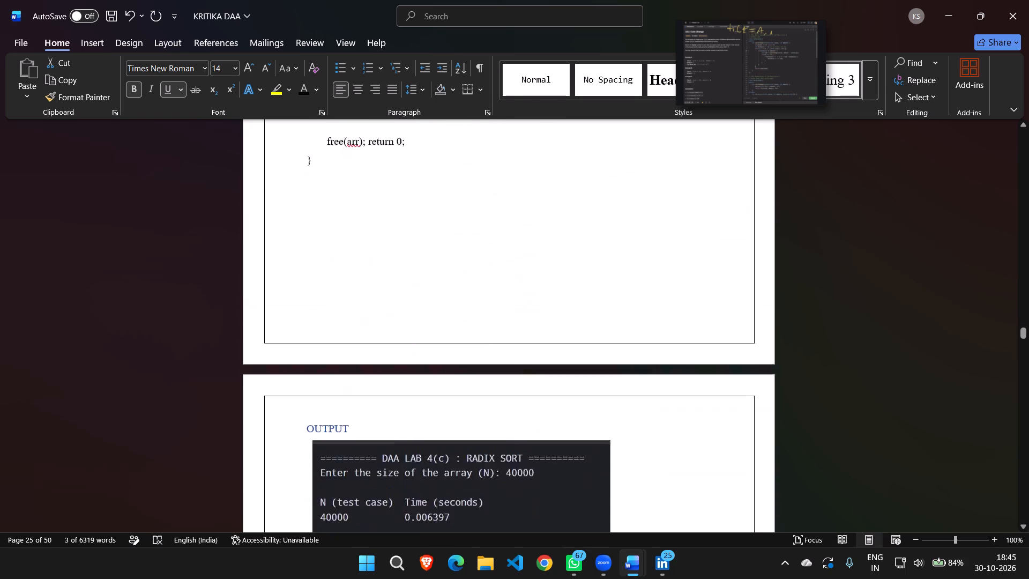
scroll(440, 357, "down", 3)
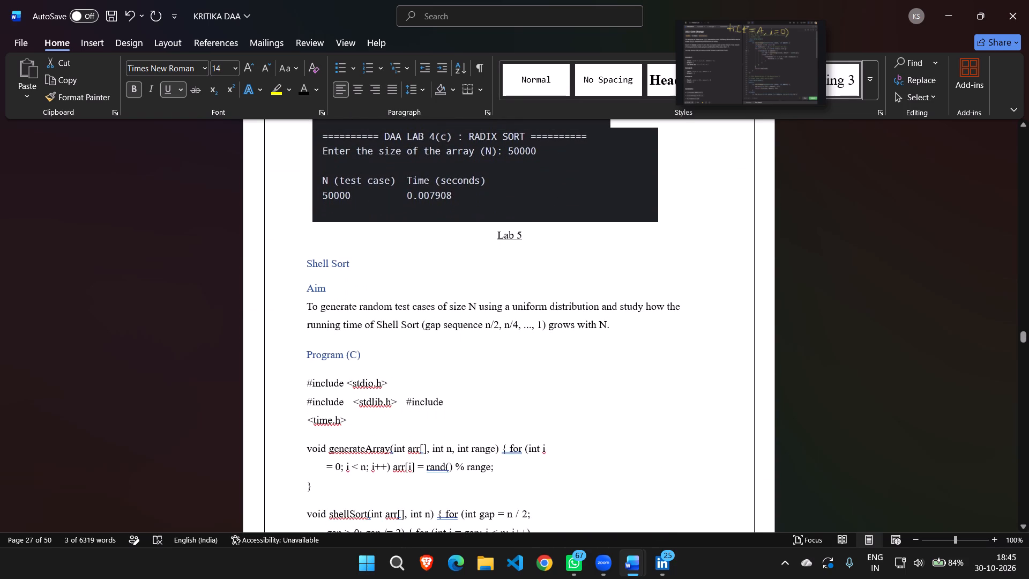
left_click(687, 209)
key("Return")
key("Return")
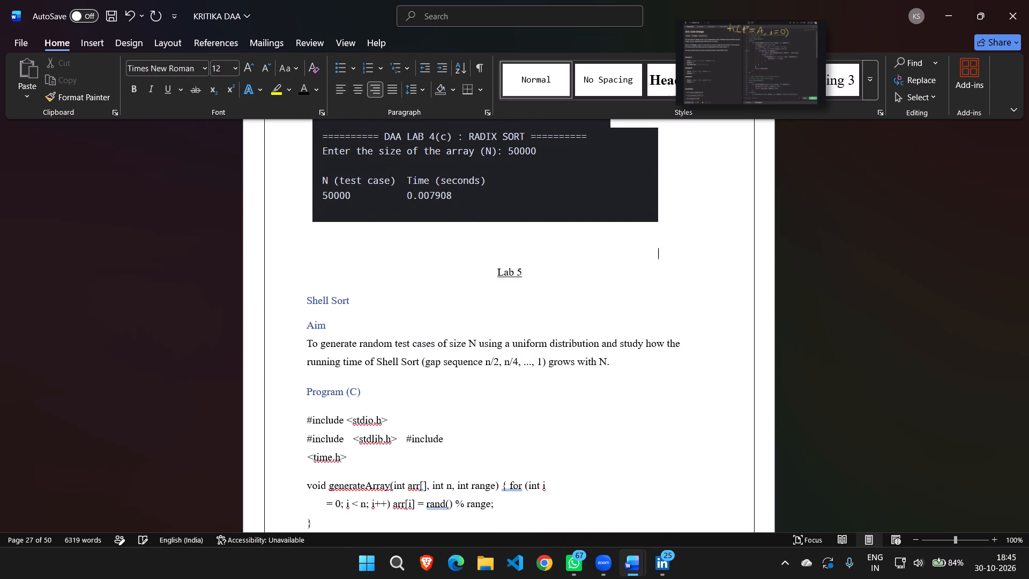
key("Return")
key("Return")
key("Return")
key("Return")
key("Return")
key("Return")
key("Return")
key("Return")
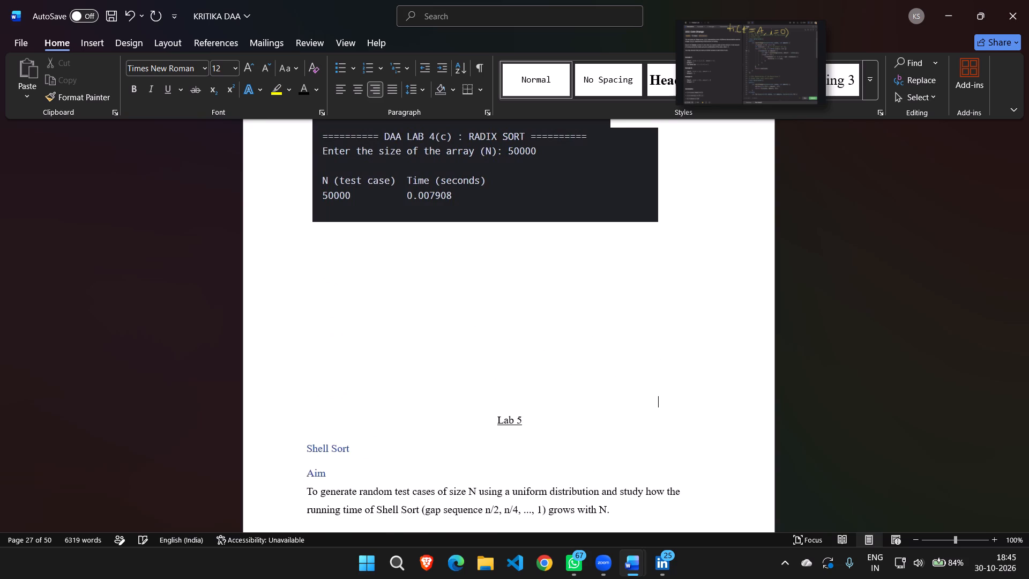
key("Return")
key("Return")
key("Return")
key("Return")
key("Return")
key("Return")
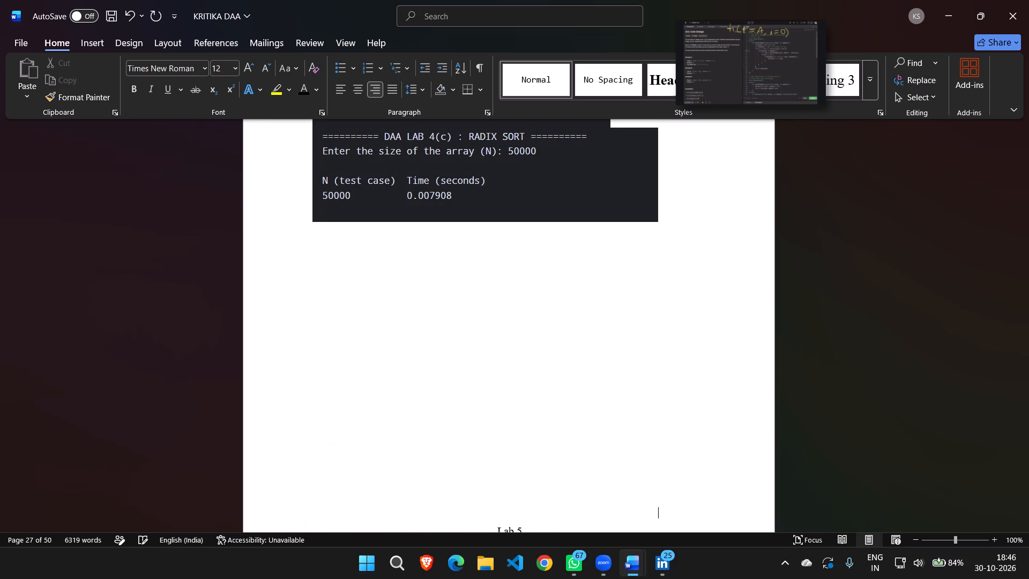
key("Return")
key("Return")
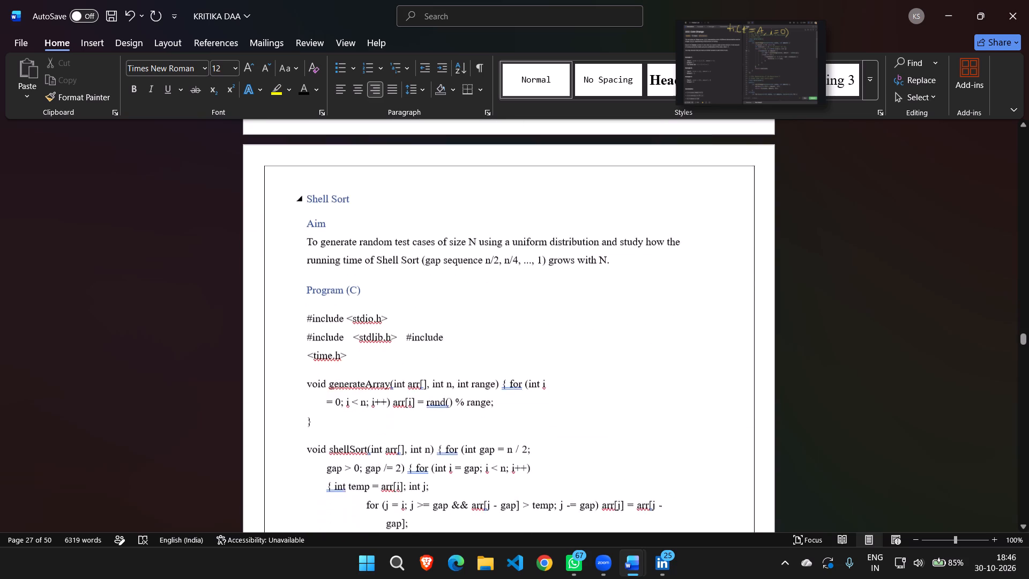
left_click(687, 209)
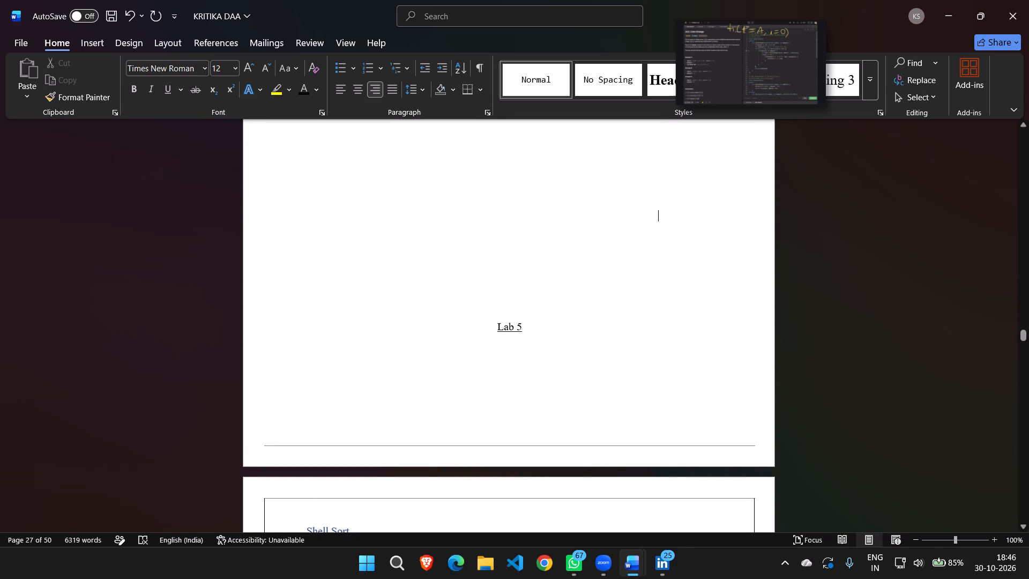
key("Return")
key("Return")
key("Return")
key("Return")
key("Return")
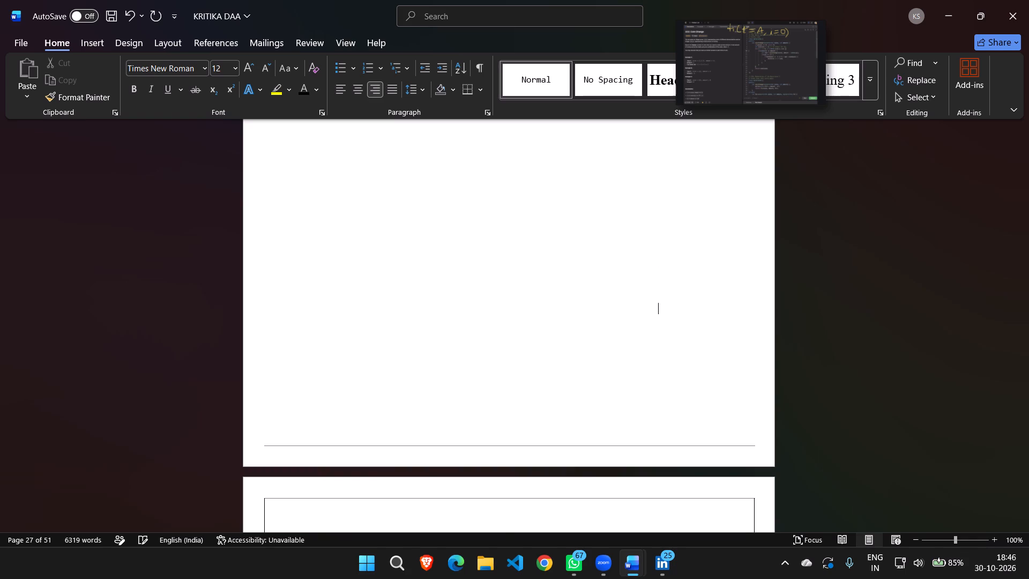
key("BackSpace")
Format the "Lab 5" heading as bold and size 14.
scroll(687, 209, "down", 1)
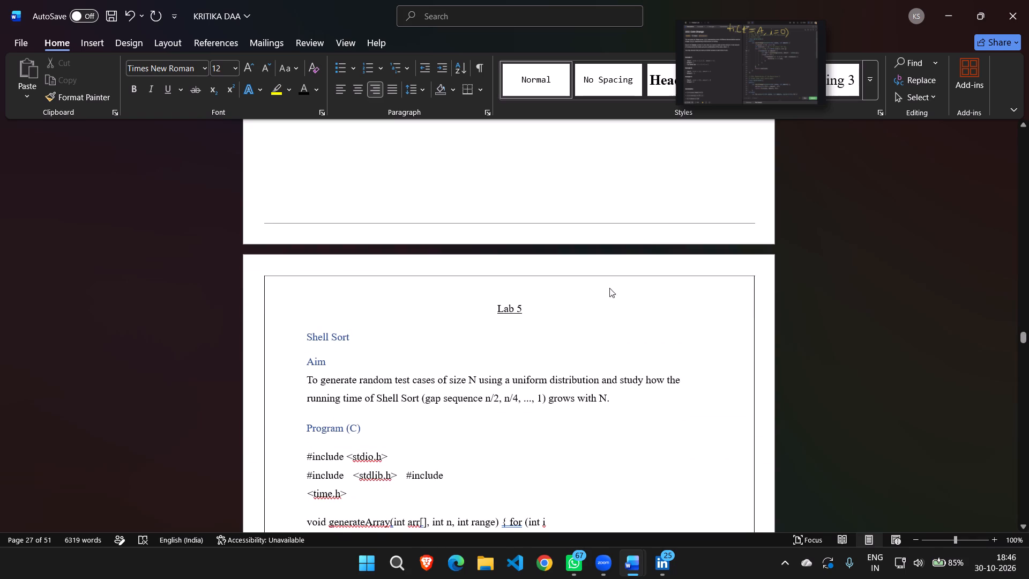
left_click_drag(560, 307, 478, 311)
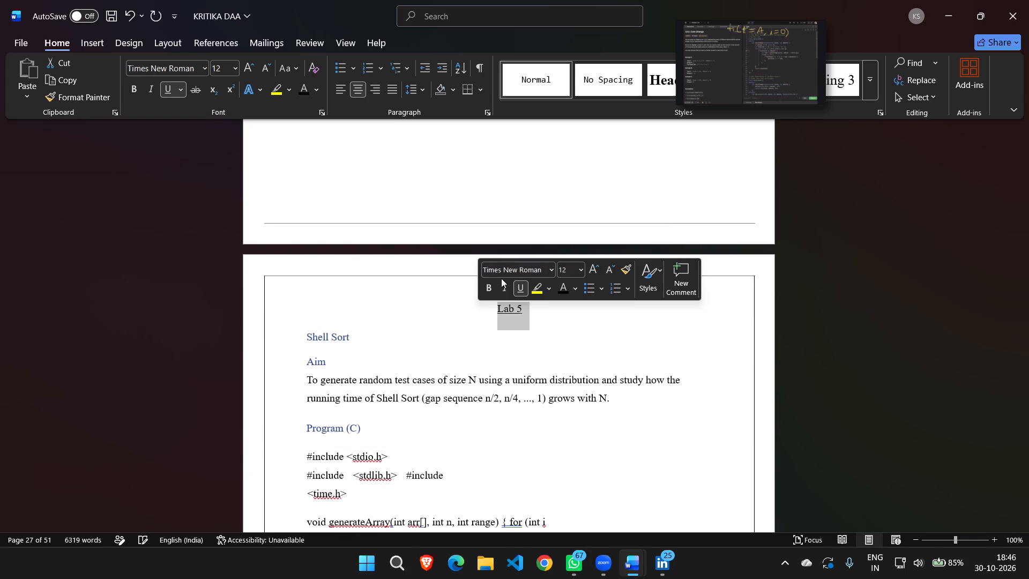
left_click(488, 290)
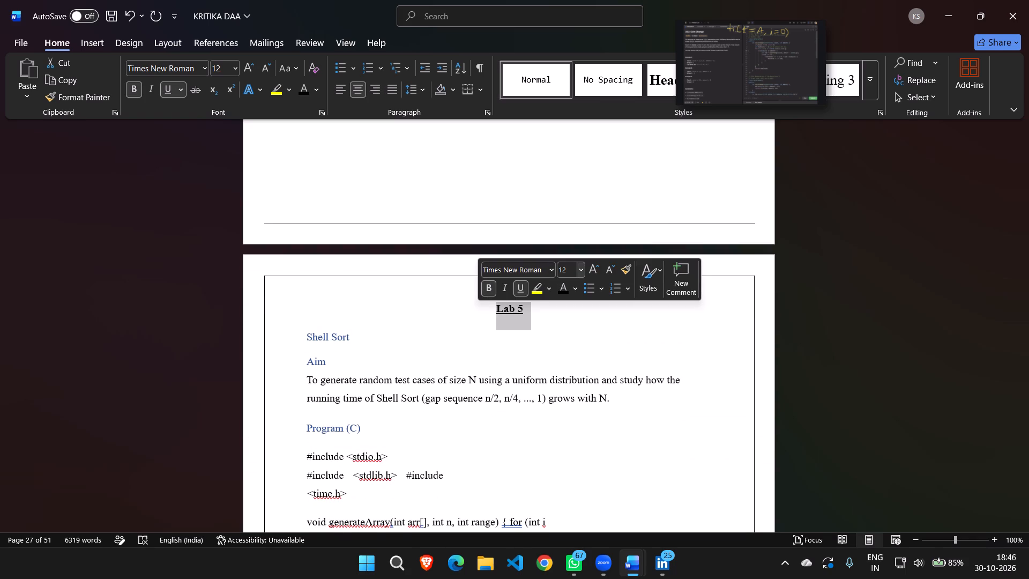
left_click(566, 269)
type("14")
key("Return")
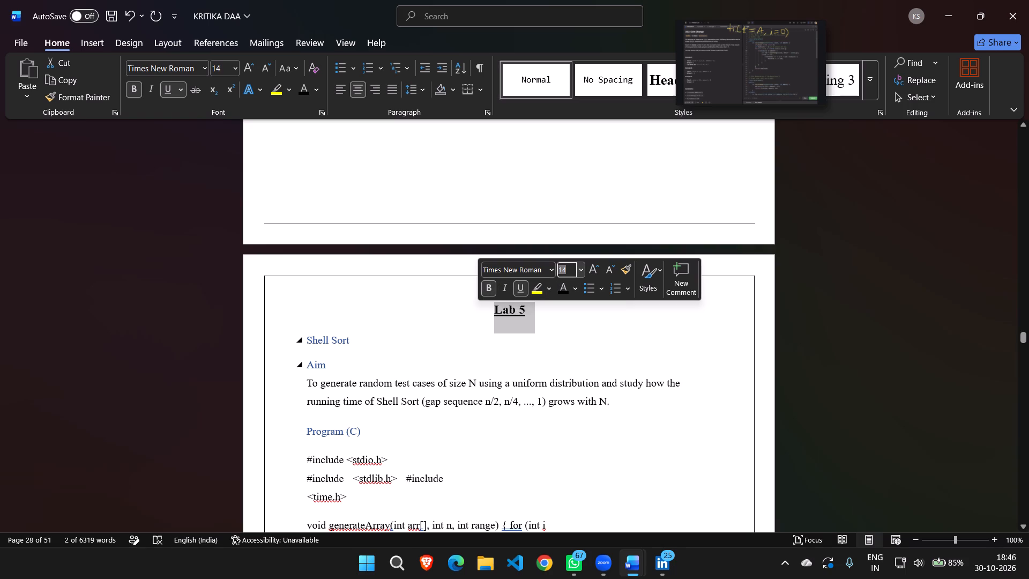
Format the "Shell Sort" heading in Lab 5 as bold, underlined, black and size 14.
left_click_drag(383, 344, 285, 345)
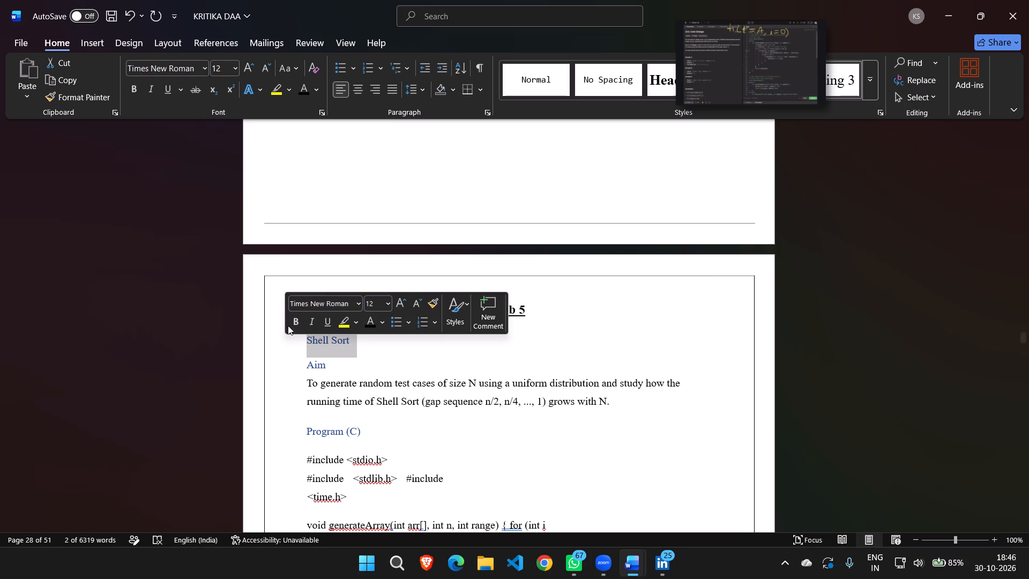
left_click(290, 320)
left_click(326, 320)
left_click(370, 321)
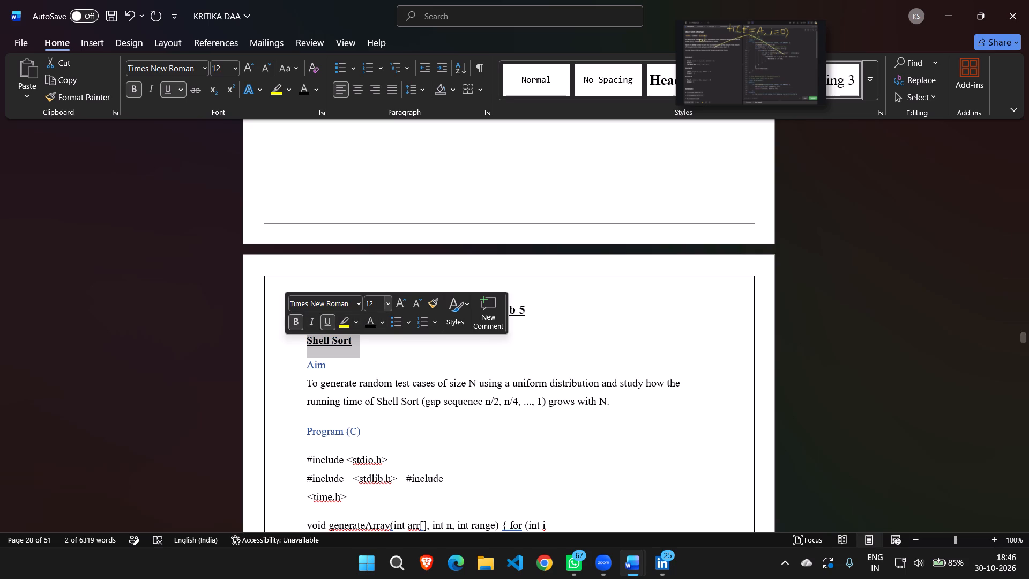
left_click(376, 301)
type("14")
key("Return")
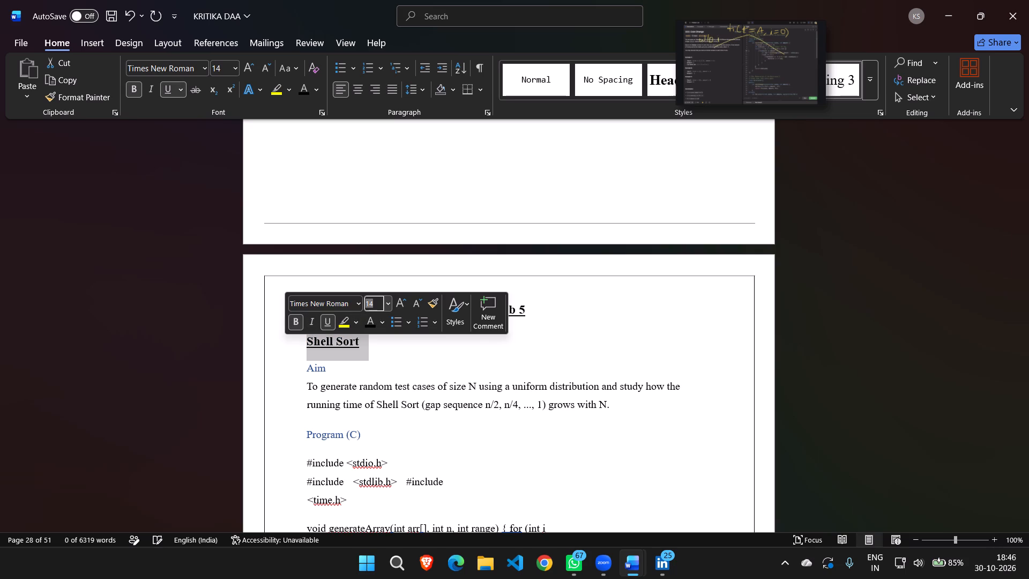
Set the "Lab 6" heading below the Shell Sort output to size 14 and black.
scroll(439, 427, "down", 4)
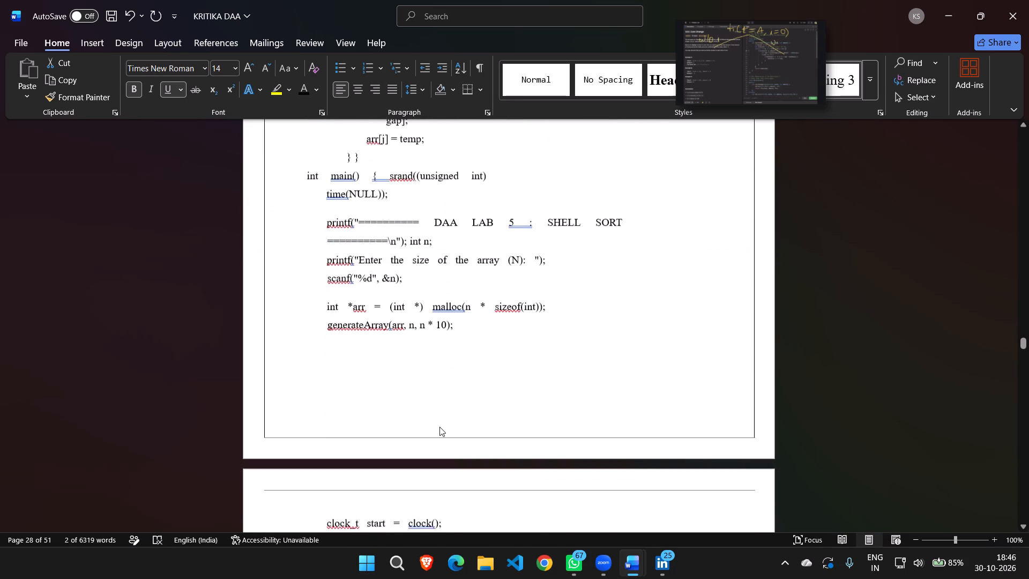
scroll(439, 427, "down", 5)
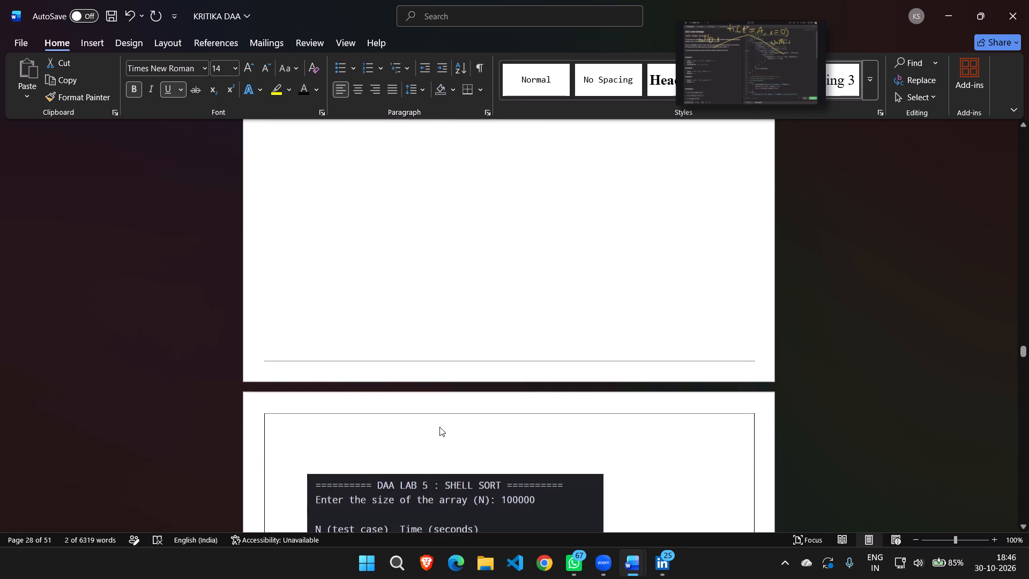
scroll(439, 427, "down", 4)
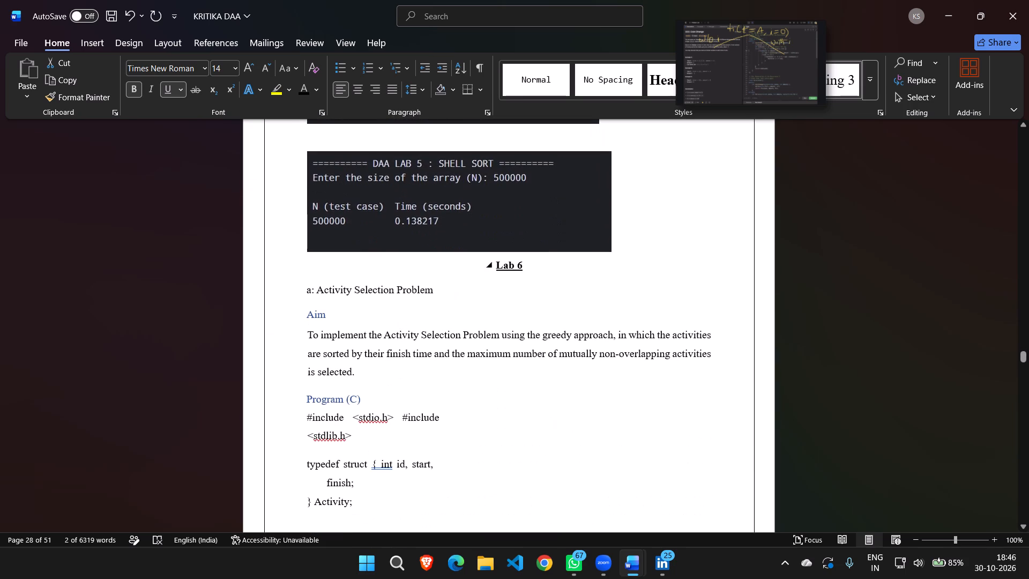
left_click_drag(530, 269, 485, 264)
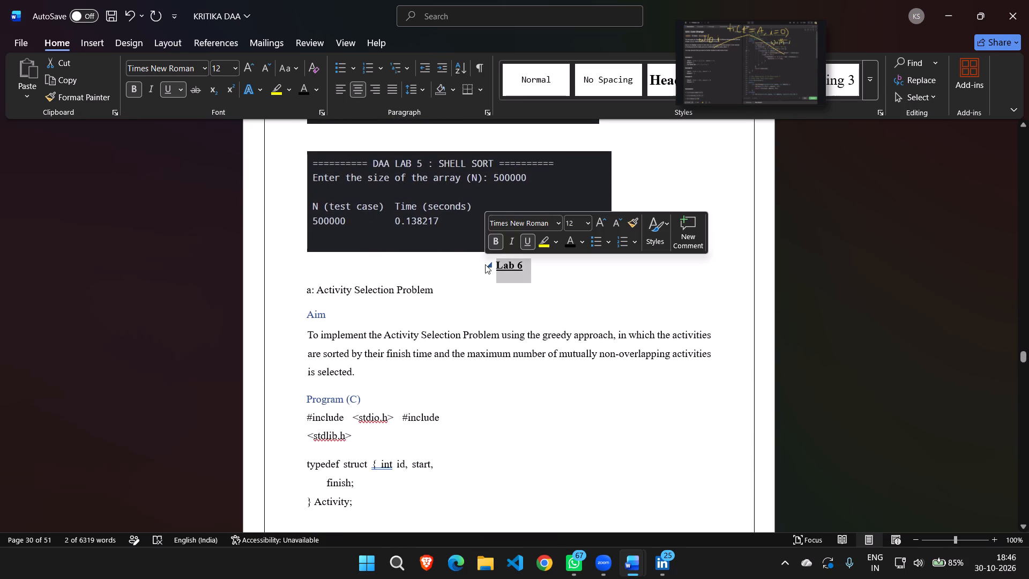
left_click(578, 225)
type("14")
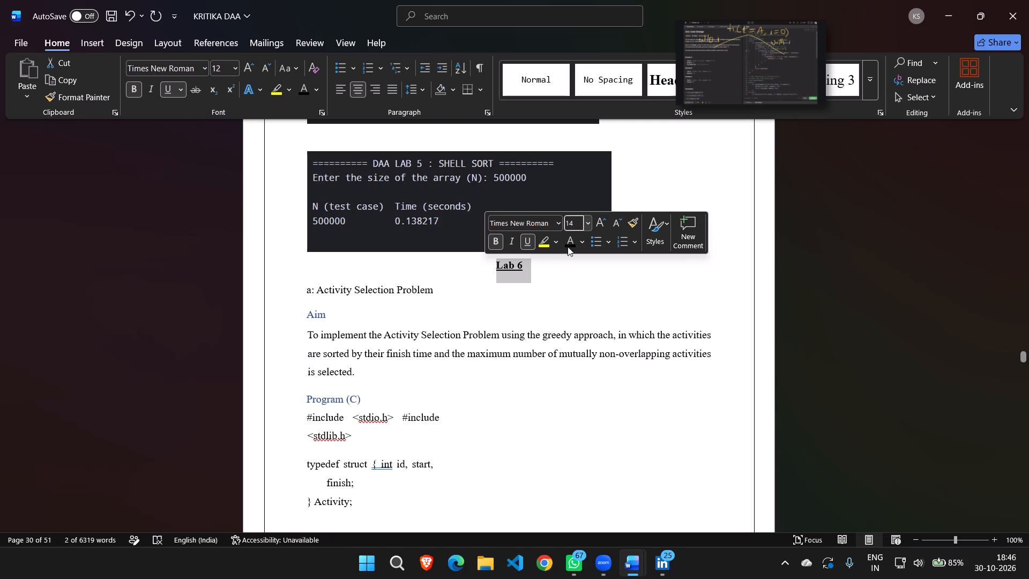
left_click(572, 242)
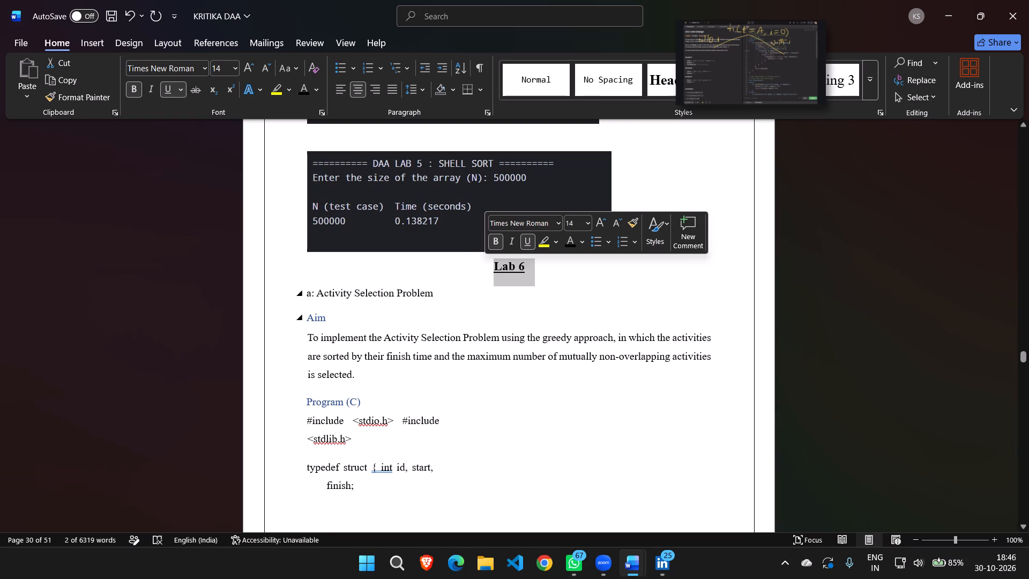
Format the "a: Activity Selection Problem" heading in Lab 6 as underlined, bold, black and size 14.
left_click_drag(444, 294, 303, 306)
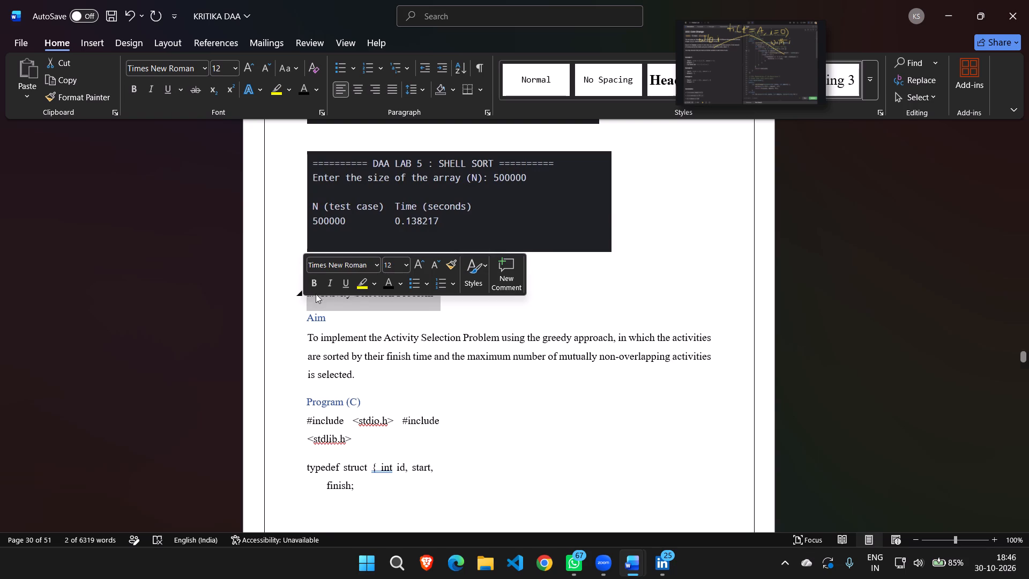
left_click(350, 280)
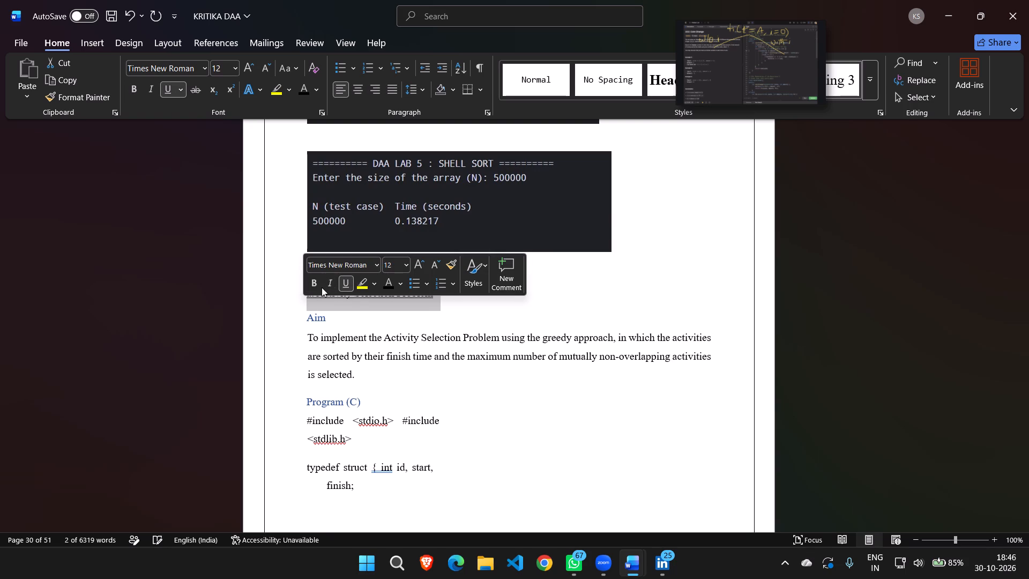
left_click(316, 285)
left_click(386, 285)
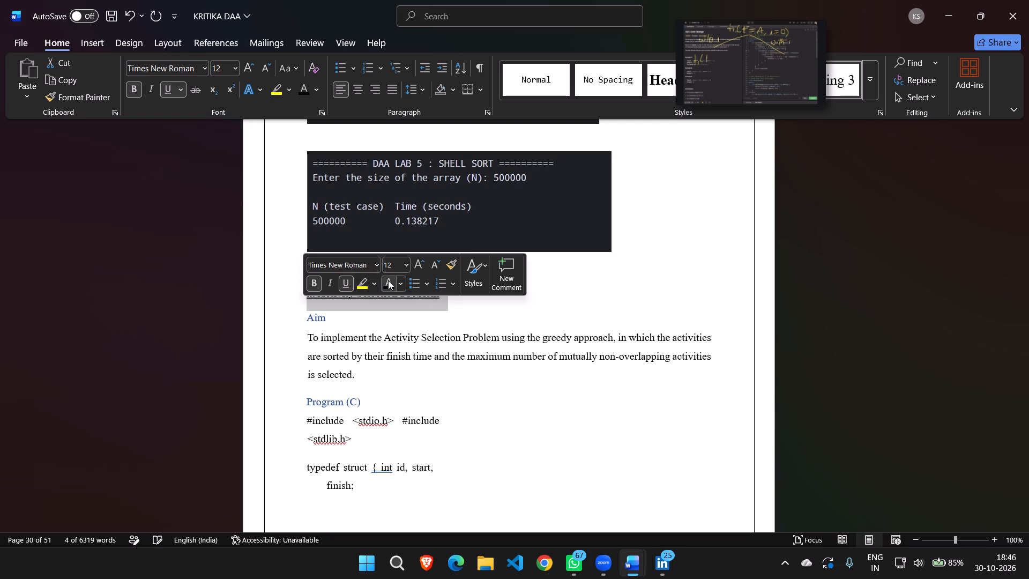
left_click(392, 265)
type("14")
key("Return")
Format the "b: Fractional Knapsack Problem (Greedy Solution)" heading in Lab 6 as bold, underlined and size 14.
scroll(454, 420, "down", 1)
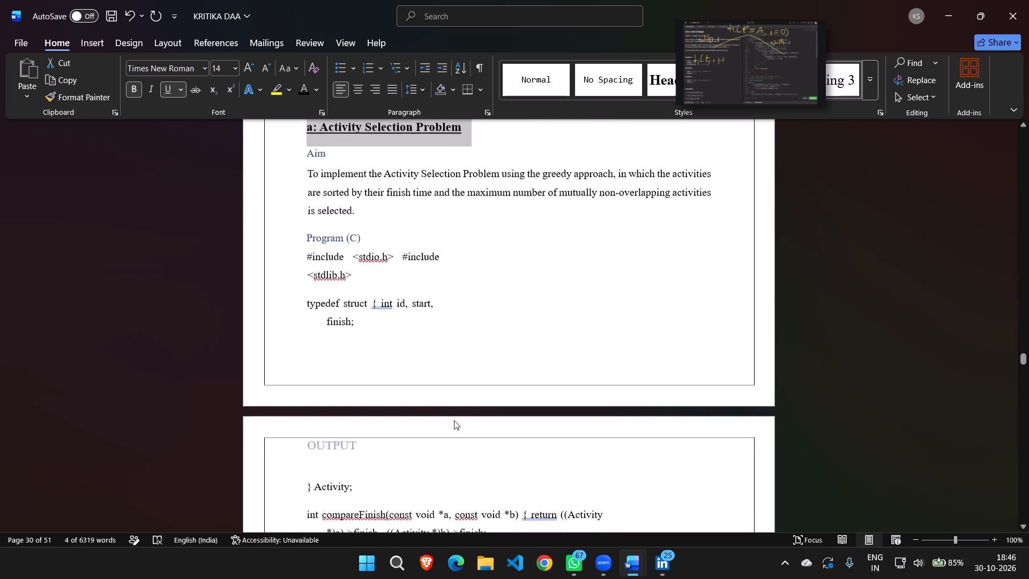
scroll(454, 420, "down", 5)
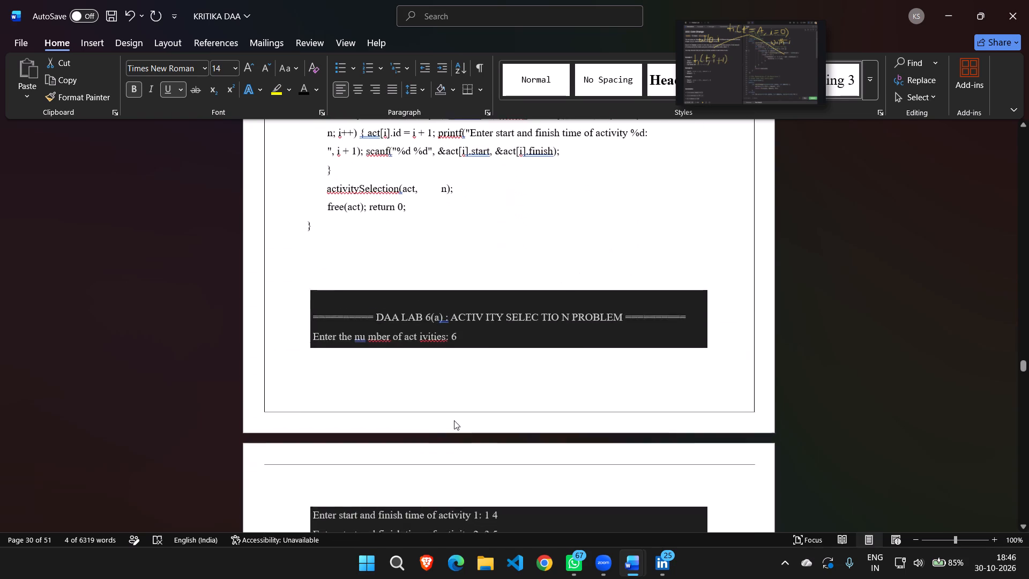
scroll(454, 420, "down", 6)
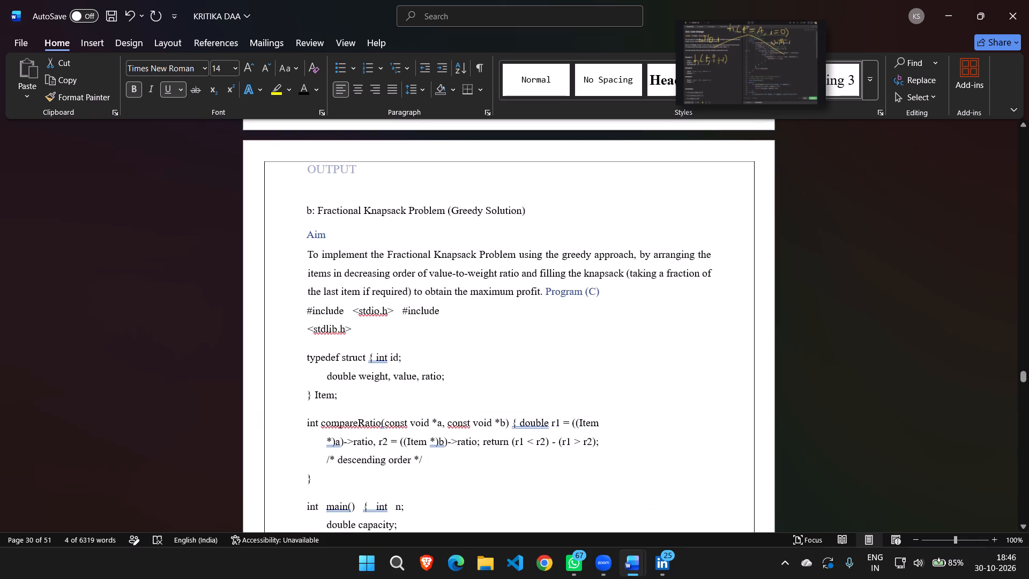
scroll(454, 420, "down", 3)
scroll(454, 420, "up", 1)
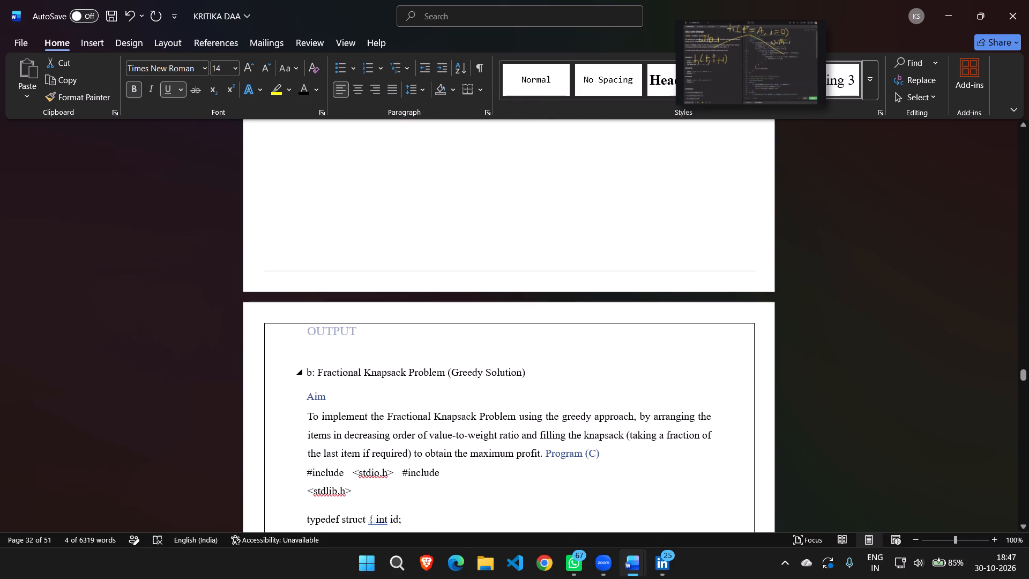
left_click_drag(542, 373, 305, 384)
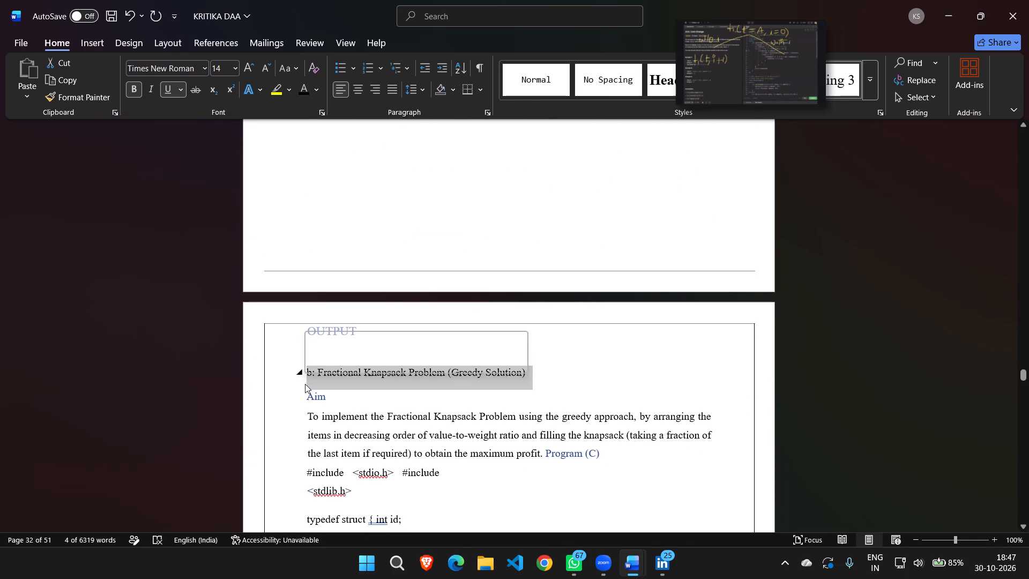
left_click(314, 365)
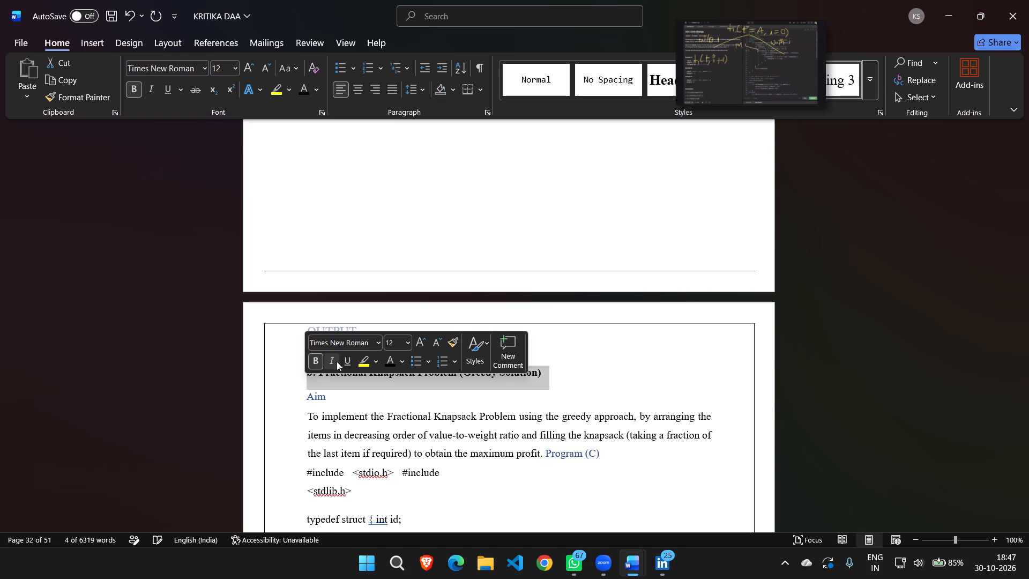
left_click(344, 361)
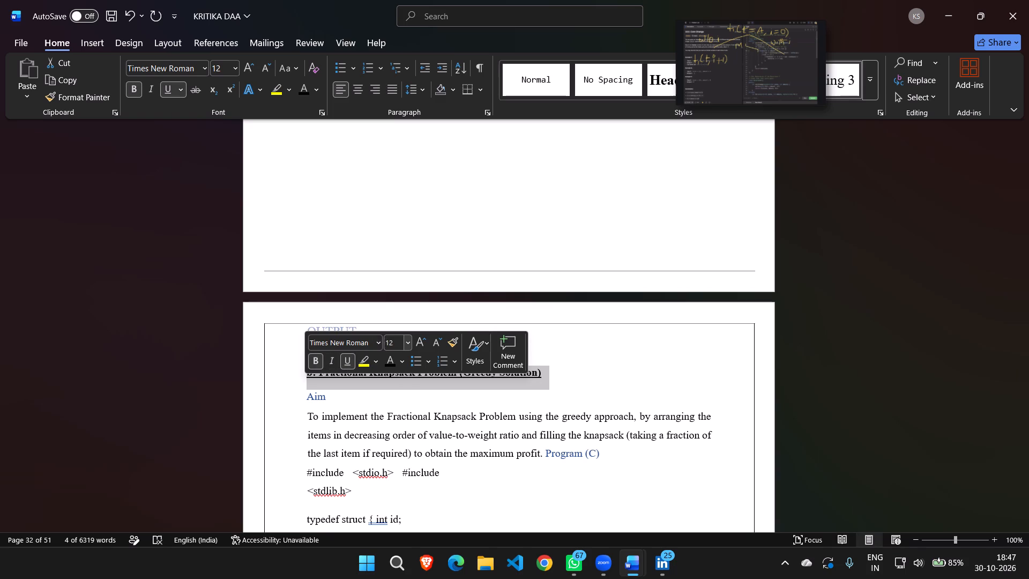
left_click(391, 342)
type("14")
key("Return")
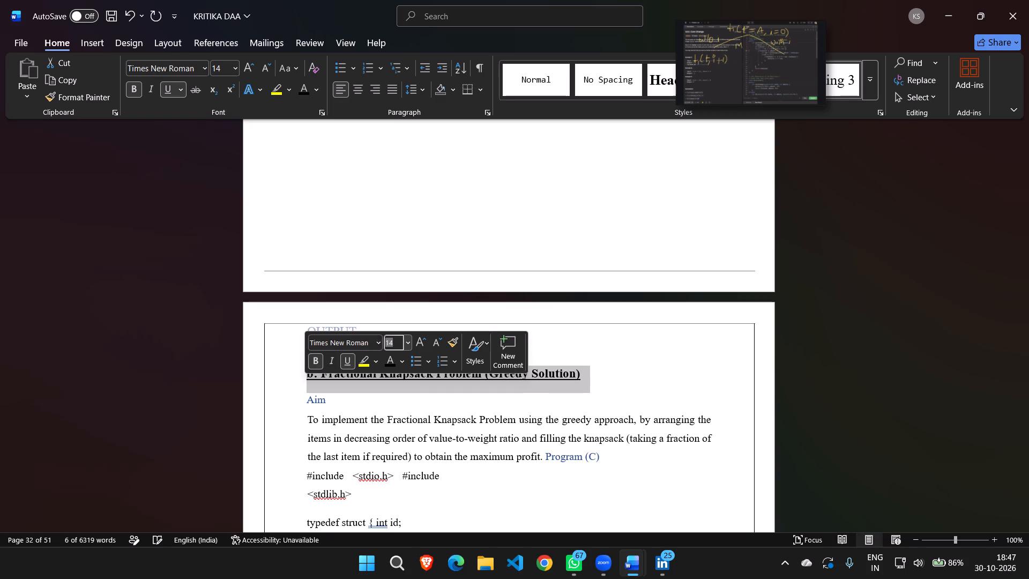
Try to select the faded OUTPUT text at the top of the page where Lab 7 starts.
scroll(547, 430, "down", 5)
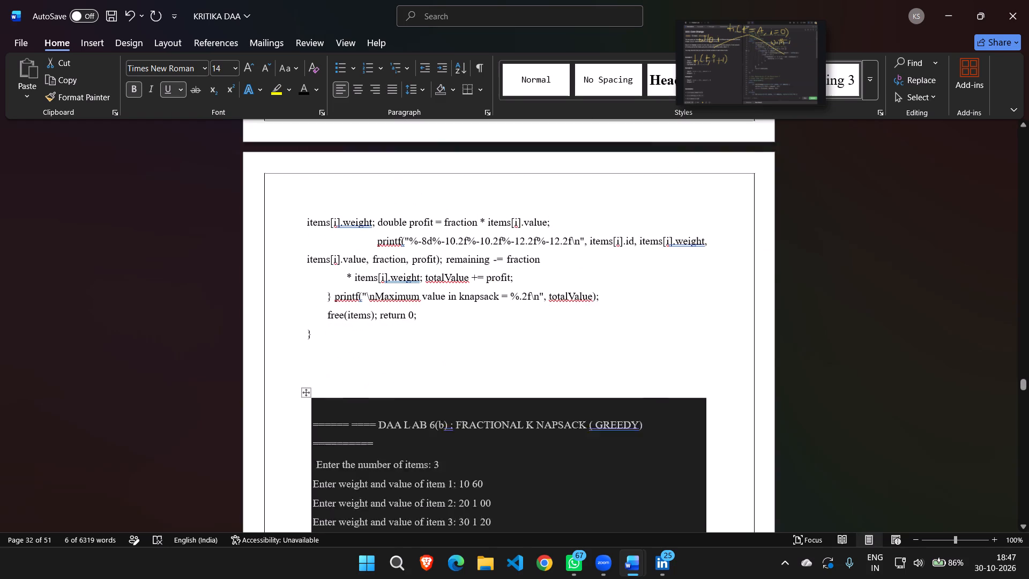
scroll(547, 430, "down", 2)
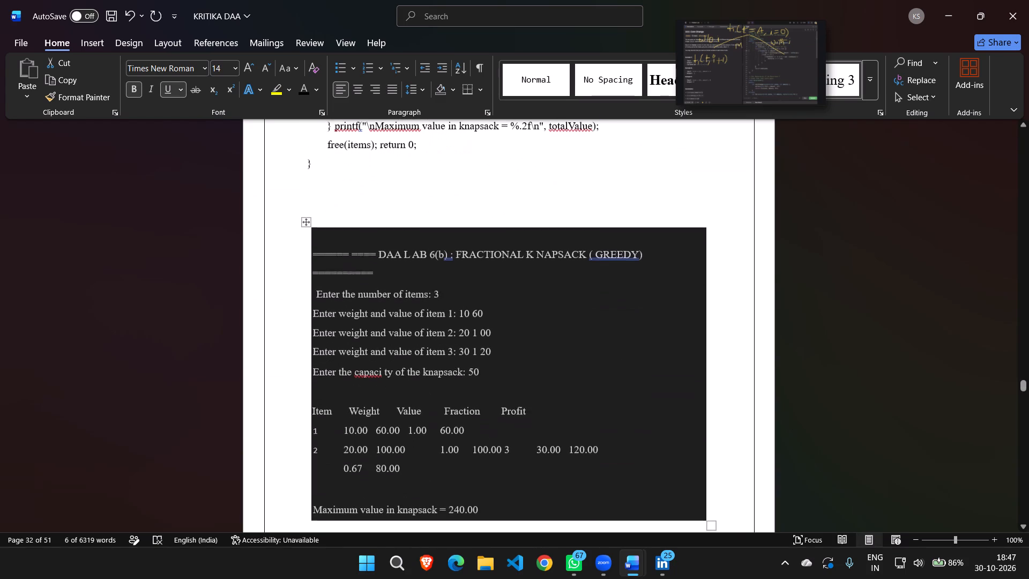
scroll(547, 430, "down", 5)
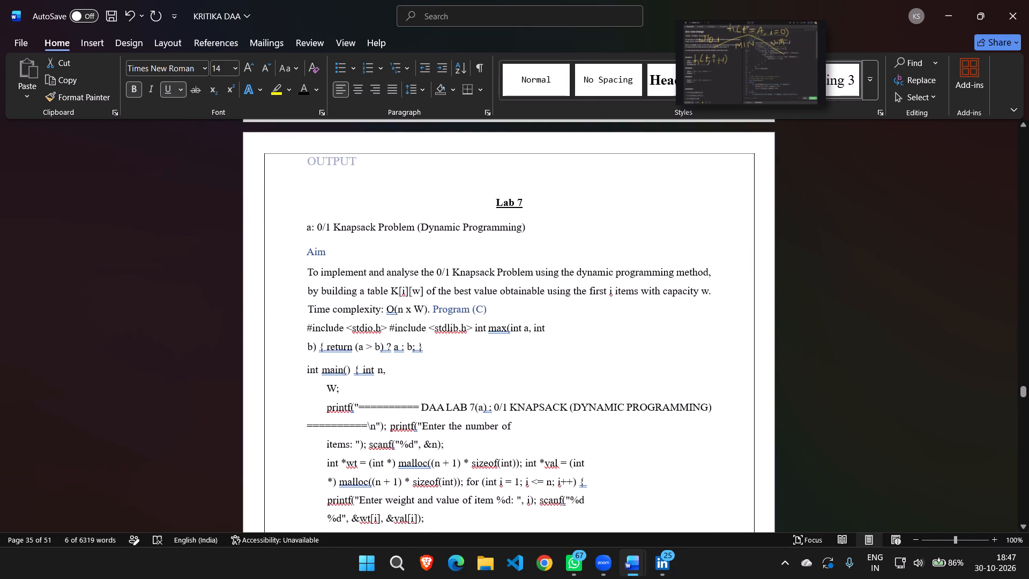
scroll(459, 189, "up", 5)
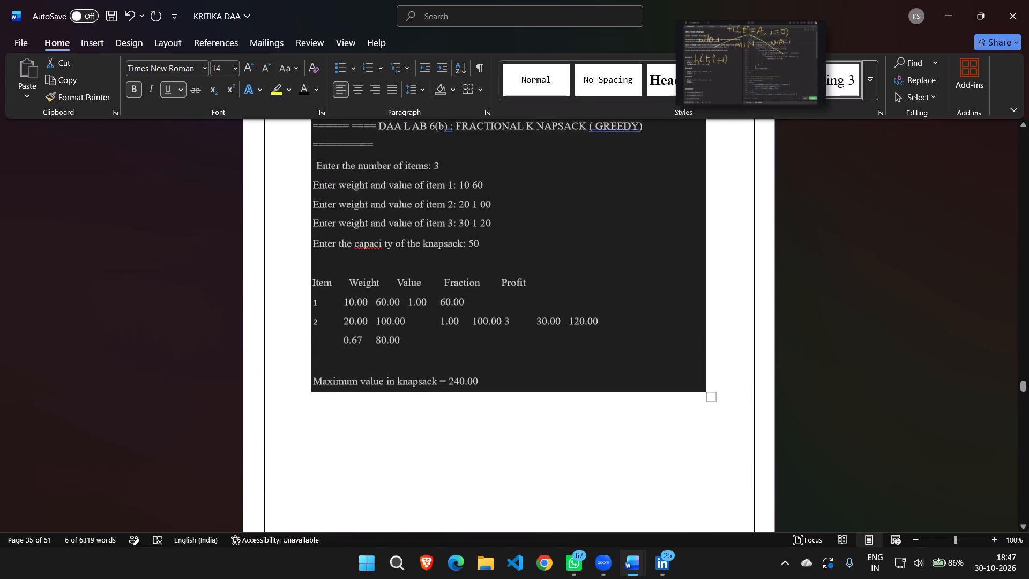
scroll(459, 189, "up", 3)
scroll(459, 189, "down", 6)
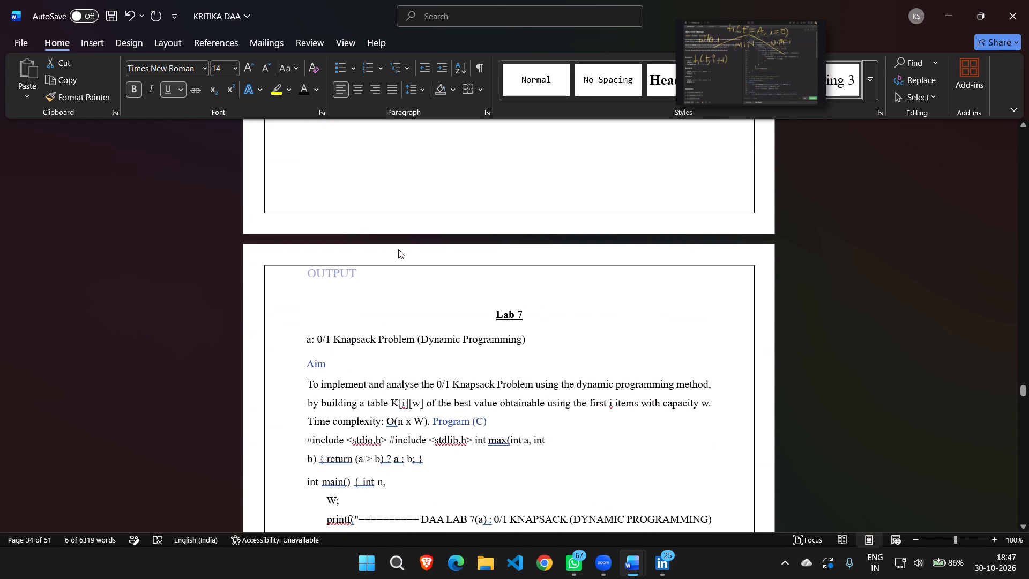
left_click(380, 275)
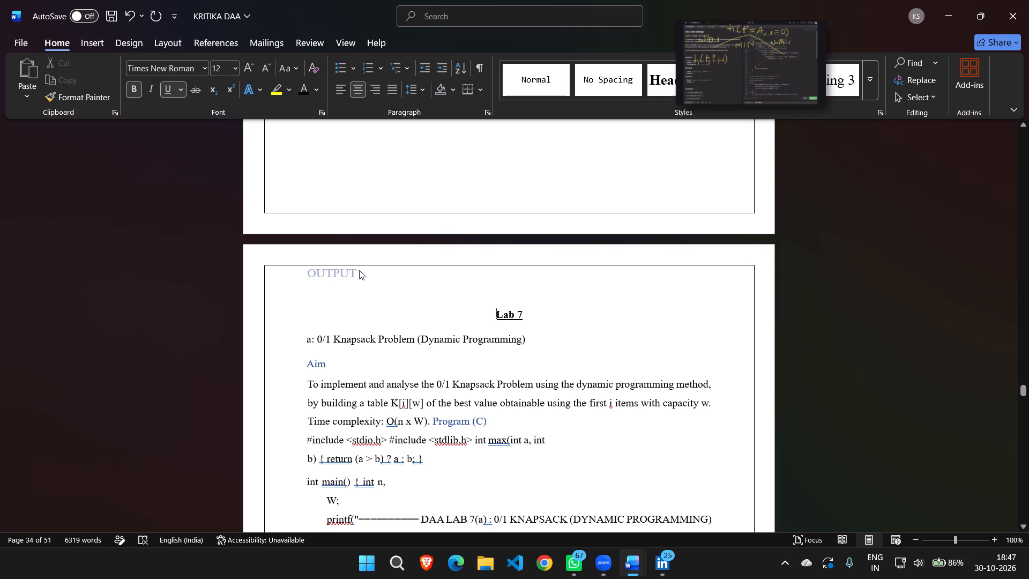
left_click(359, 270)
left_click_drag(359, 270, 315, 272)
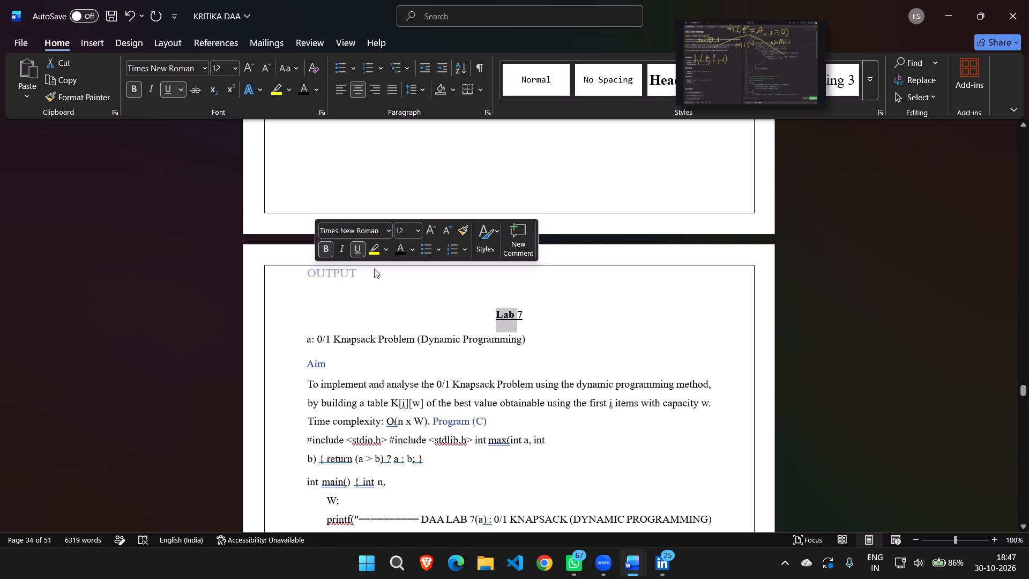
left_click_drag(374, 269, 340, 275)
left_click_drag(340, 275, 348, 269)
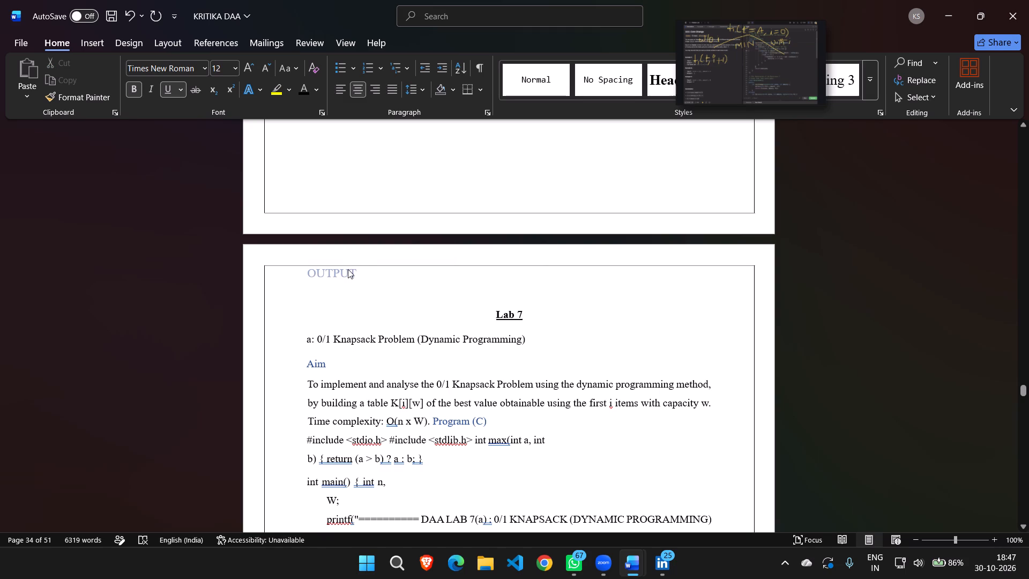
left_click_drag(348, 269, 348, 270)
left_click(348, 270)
Set the "Lab 7" heading to size 14.
left_click_drag(532, 316, 487, 313)
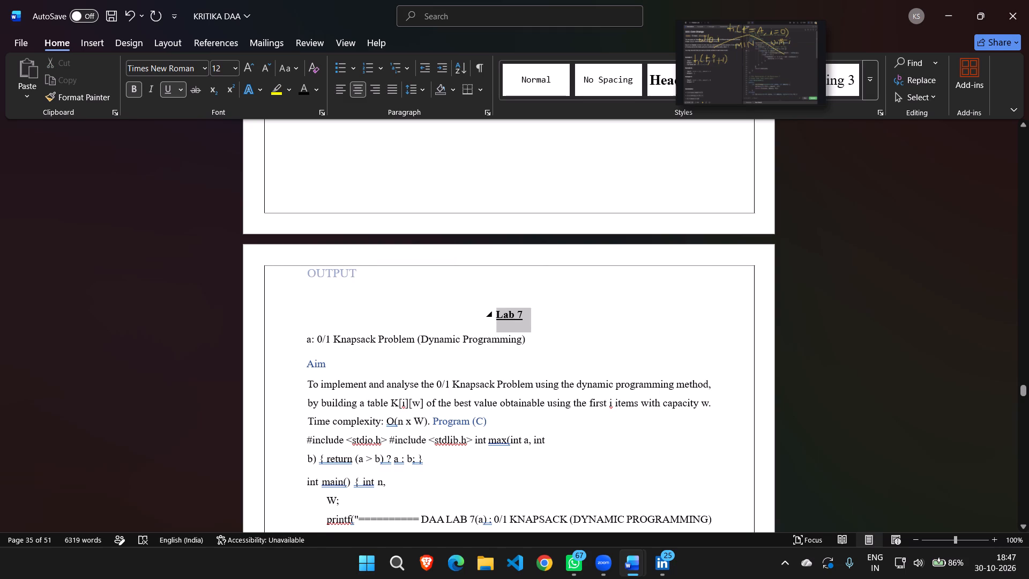
left_click_drag(487, 313, 486, 313)
left_click(575, 270)
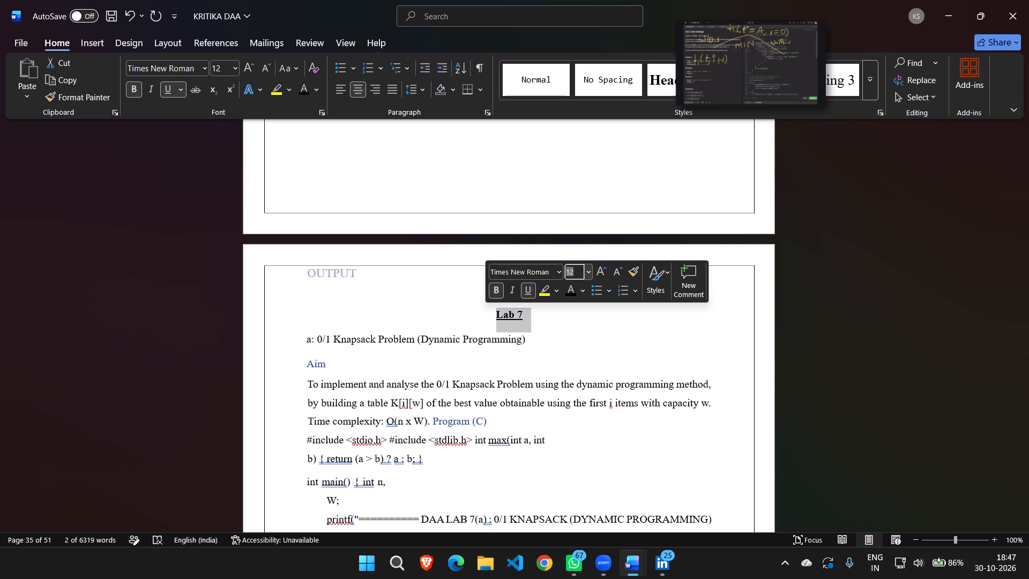
type("14")
left_click(575, 348)
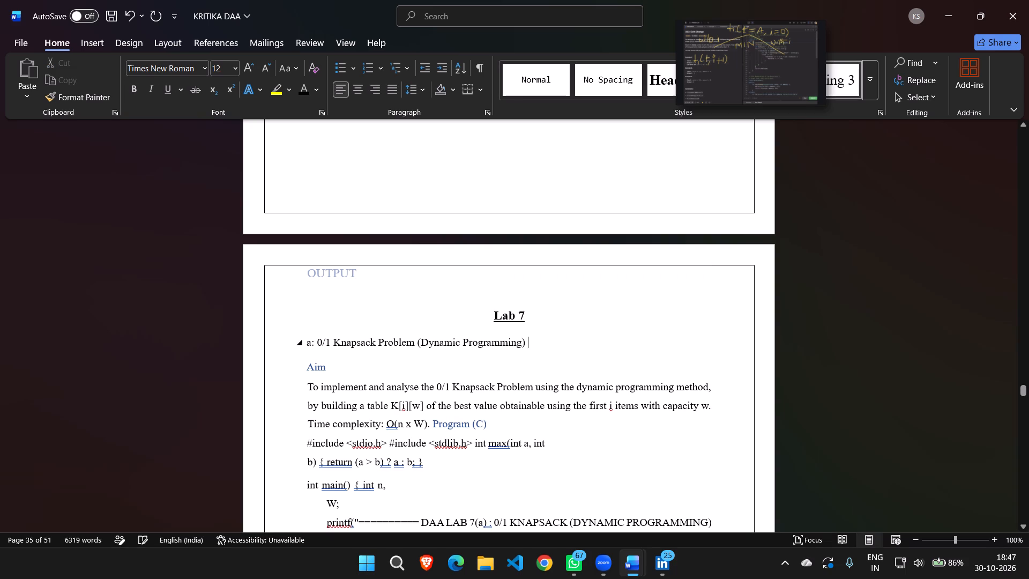
Format the "a: 0/1 Knapsack Problem (Dynamic Programming)" heading in Lab 7 as bold, underlined, black and size 14.
left_click_drag(551, 345, 325, 348)
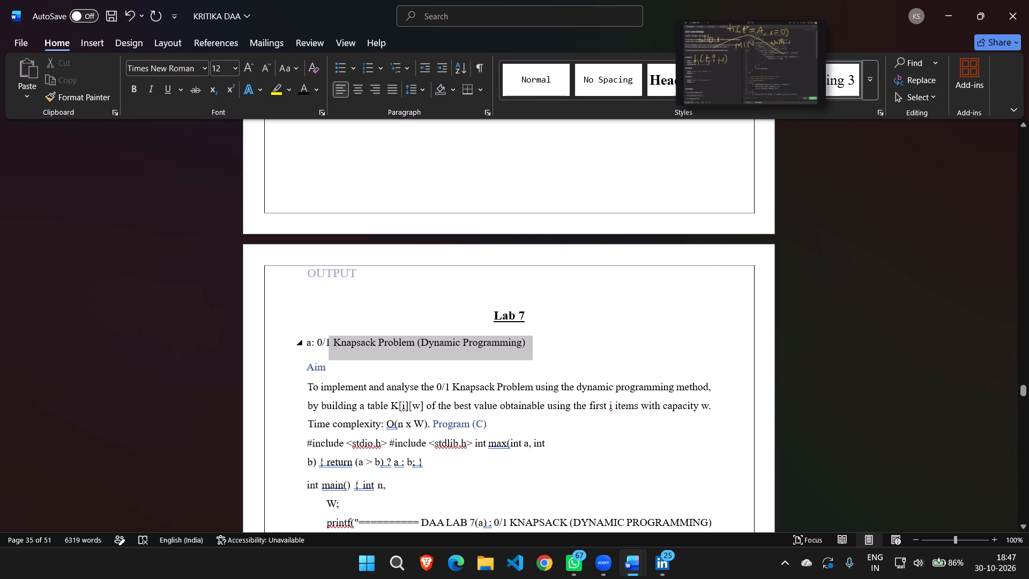
left_click_drag(325, 348, 299, 347)
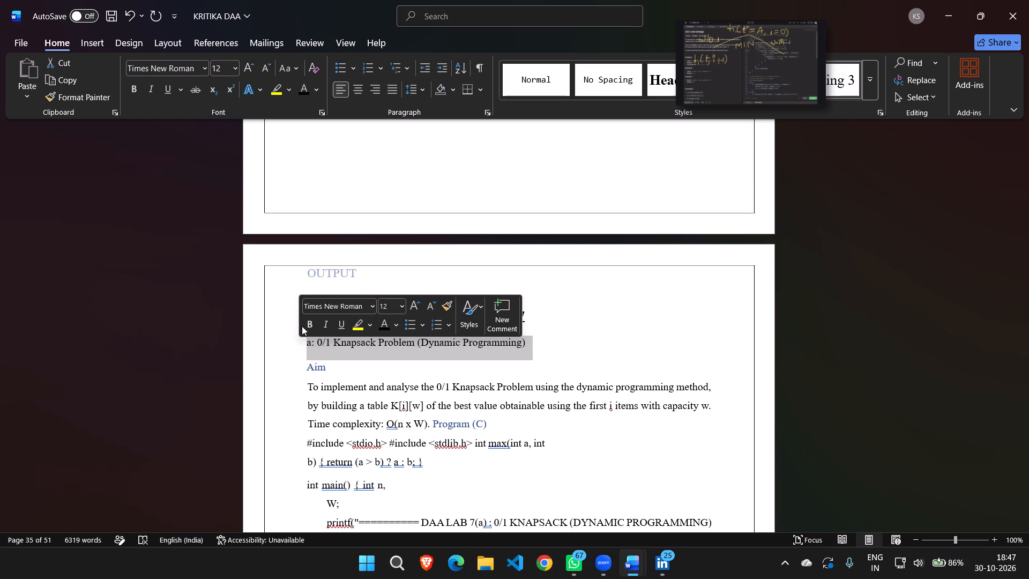
left_click(303, 326)
left_click(342, 326)
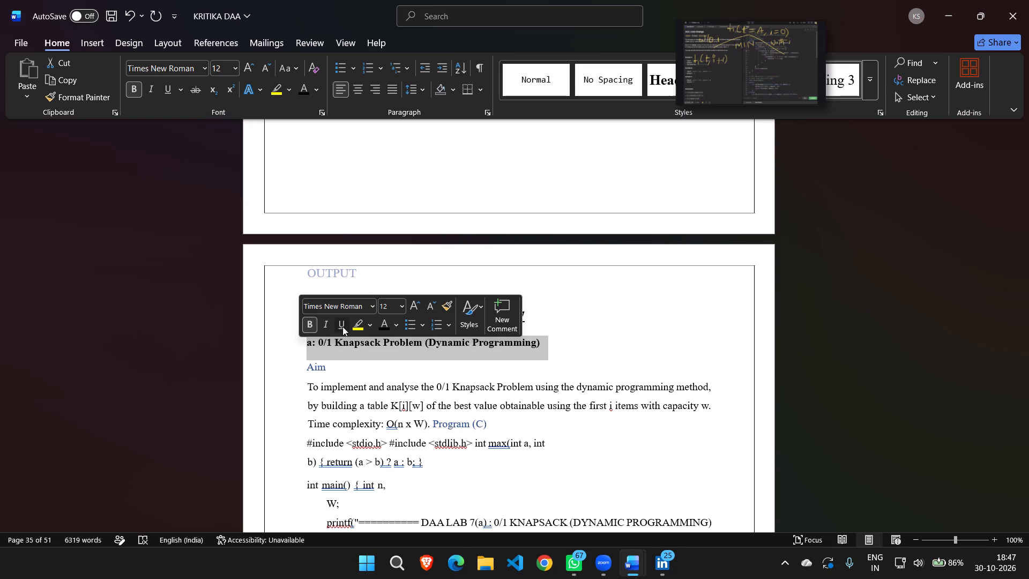
left_click(383, 326)
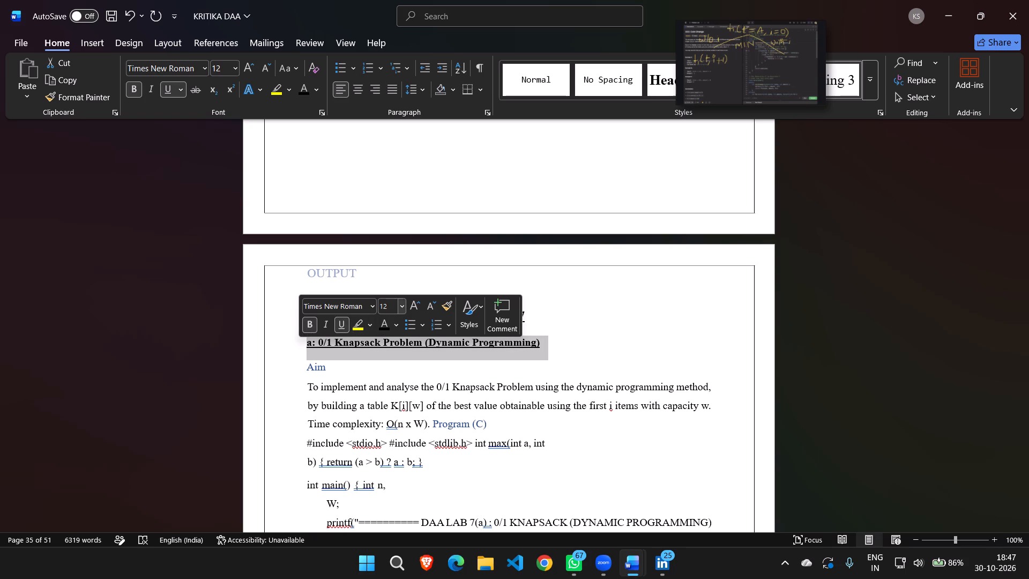
left_click(386, 301)
type("14")
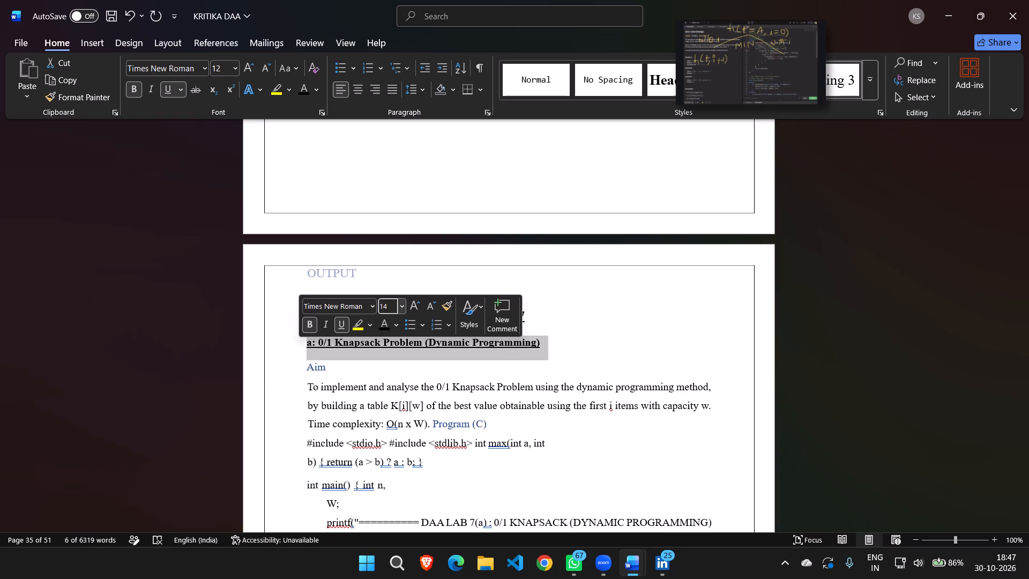
key("Return")
Format the "b: Longest Common Subsequence (LCS)" heading in Lab 7 as underlined, bold and size 14.
scroll(502, 406, "down", 3)
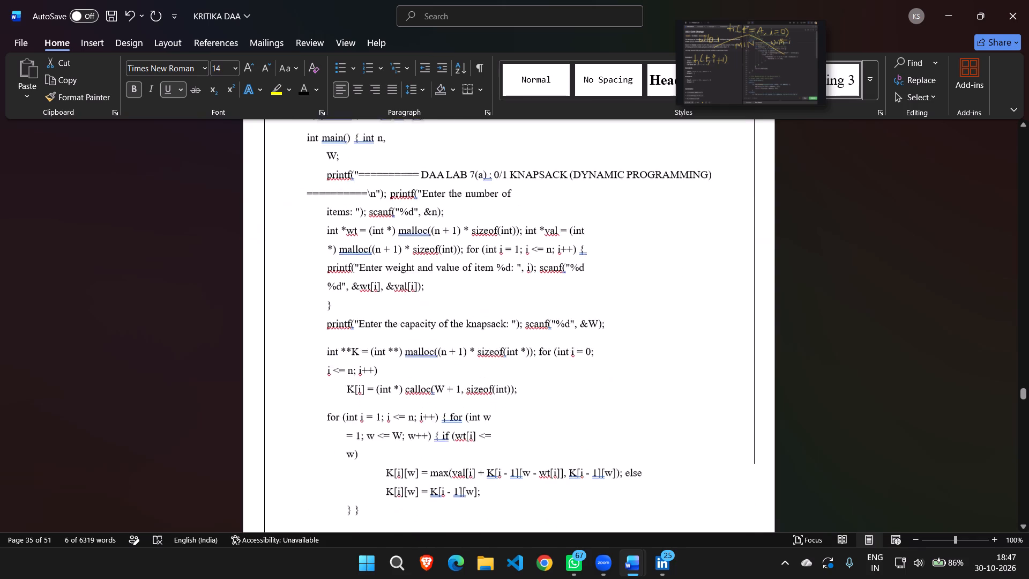
scroll(502, 406, "down", 6)
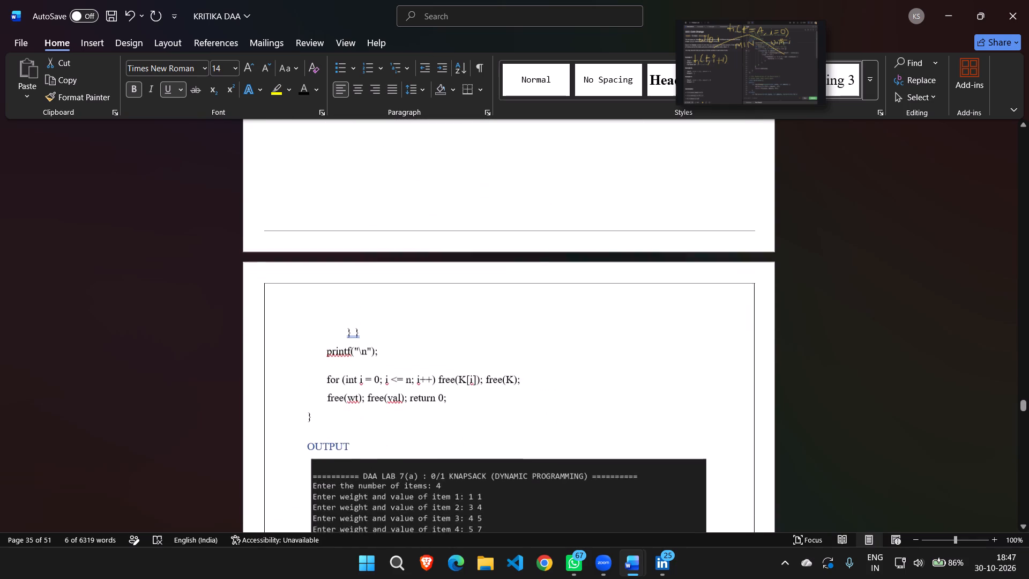
scroll(502, 406, "down", 4)
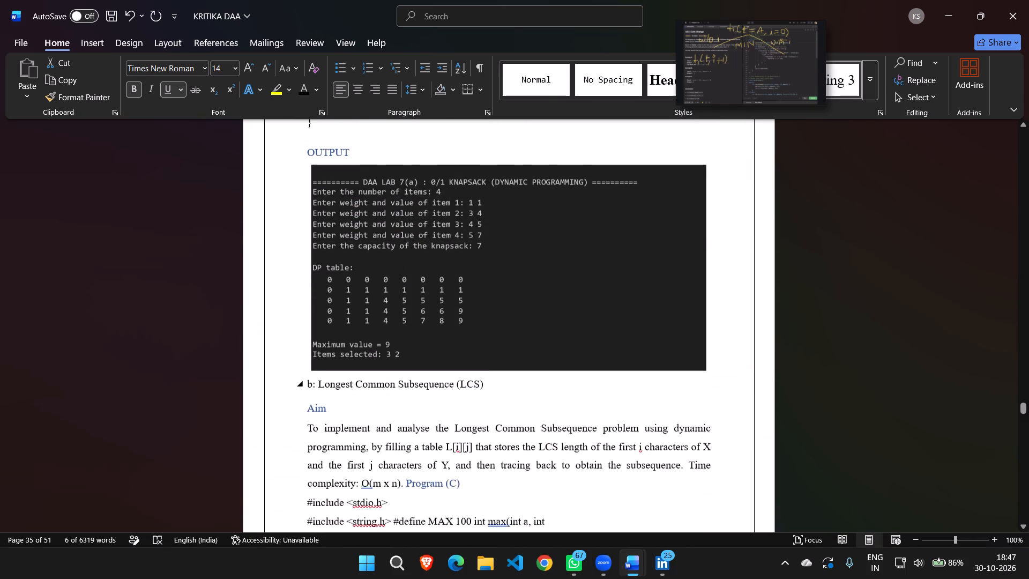
scroll(502, 406, "down", 1)
left_click_drag(497, 400, 312, 403)
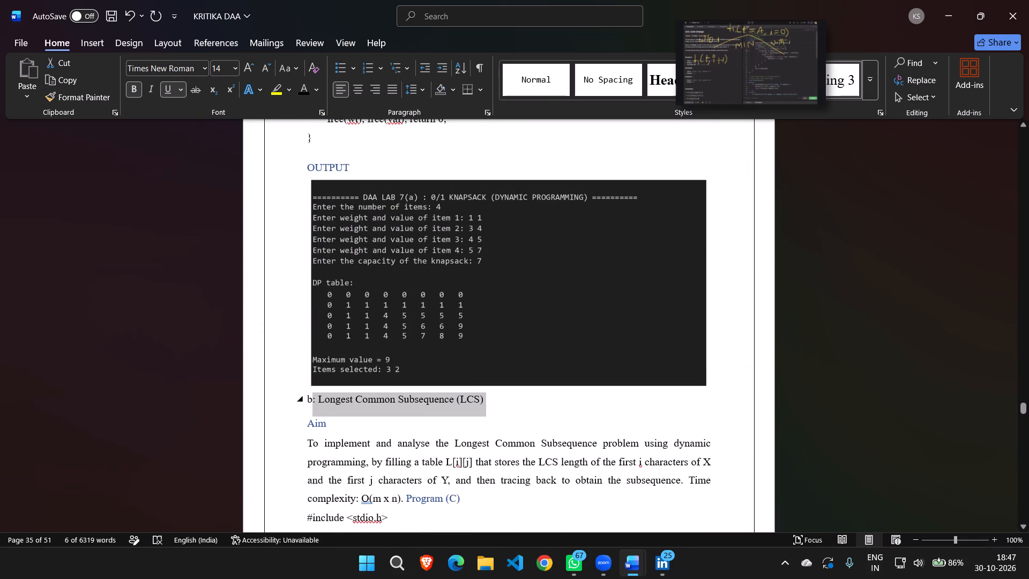
left_click_drag(312, 403, 304, 400)
left_click(346, 376)
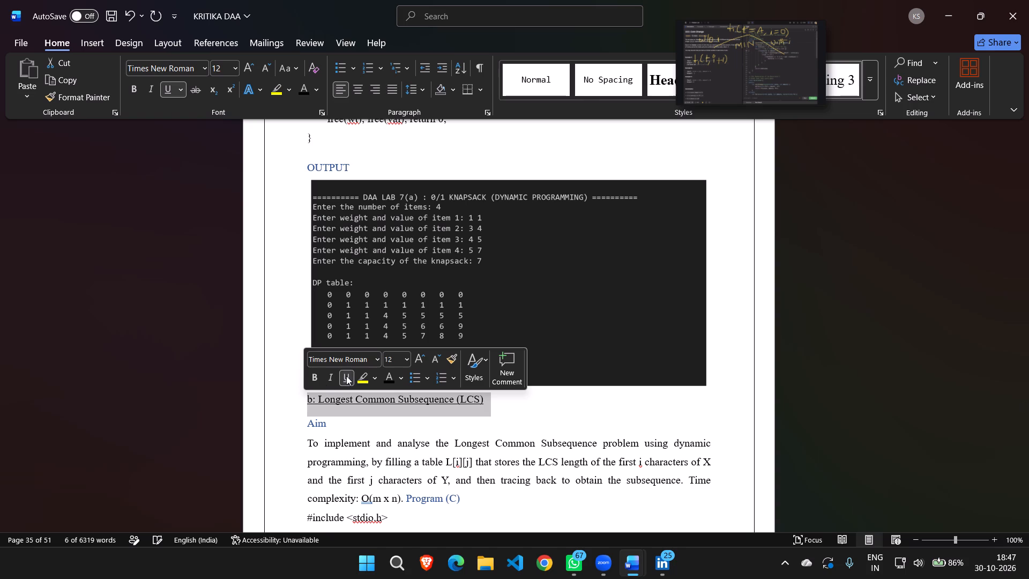
left_click(311, 375)
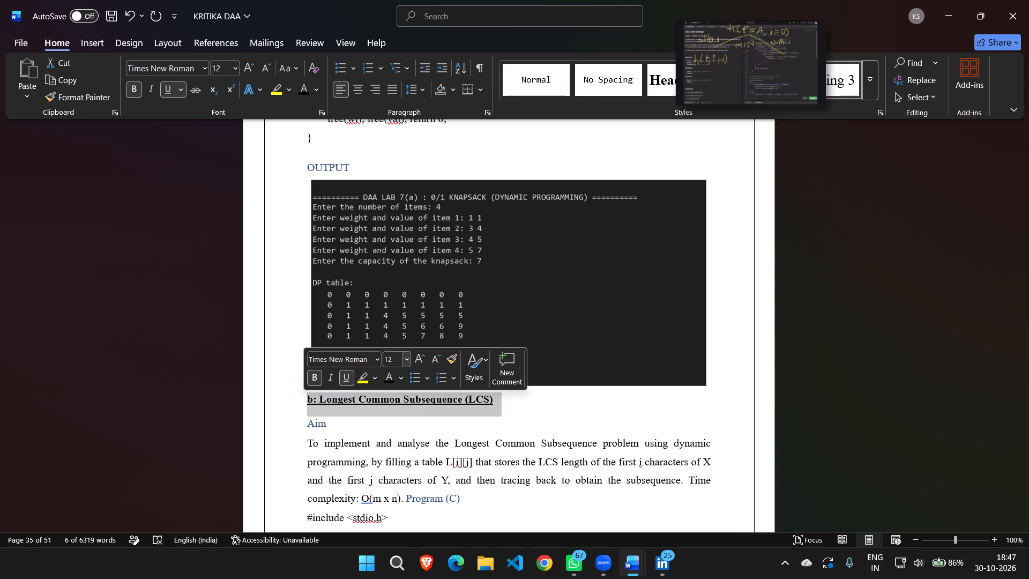
left_click(397, 362)
type("14")
key("Return")
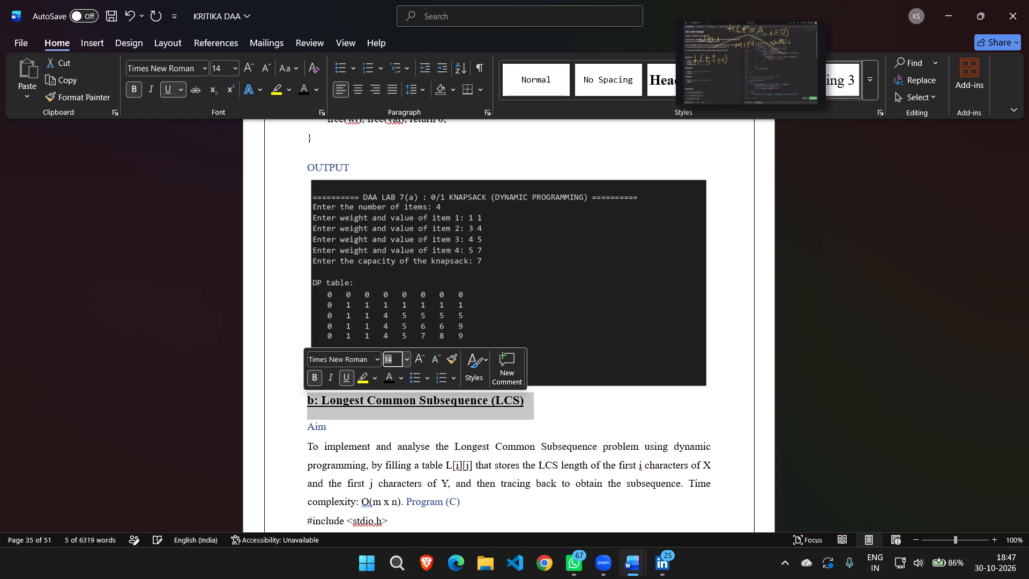
Format the "Lab 8" and "a: Kruskal's Algorithm (Minimum Spanning Tree)" headings together as bold, underlined and size 14.
scroll(505, 452, "down", 6)
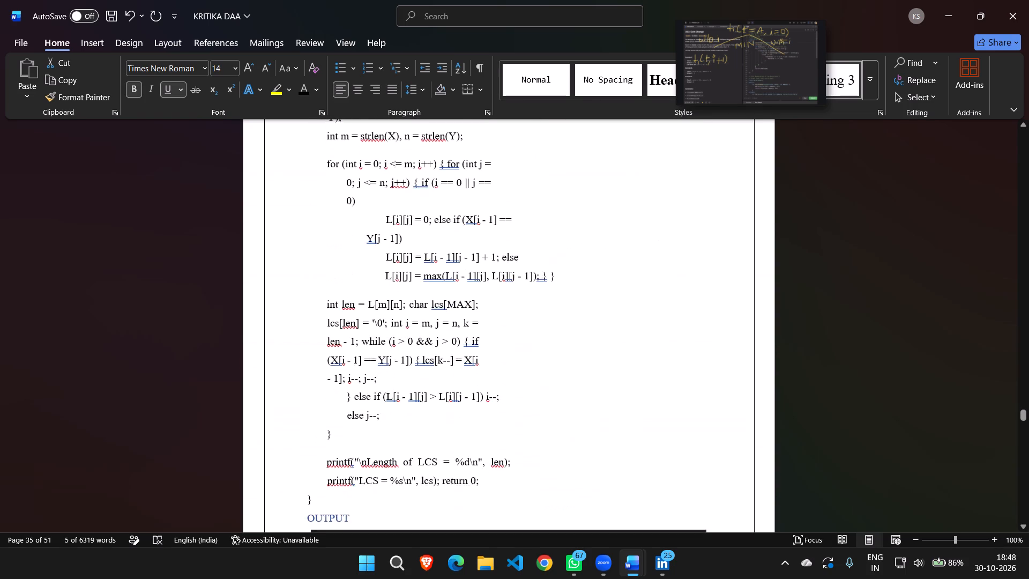
scroll(505, 452, "down", 4)
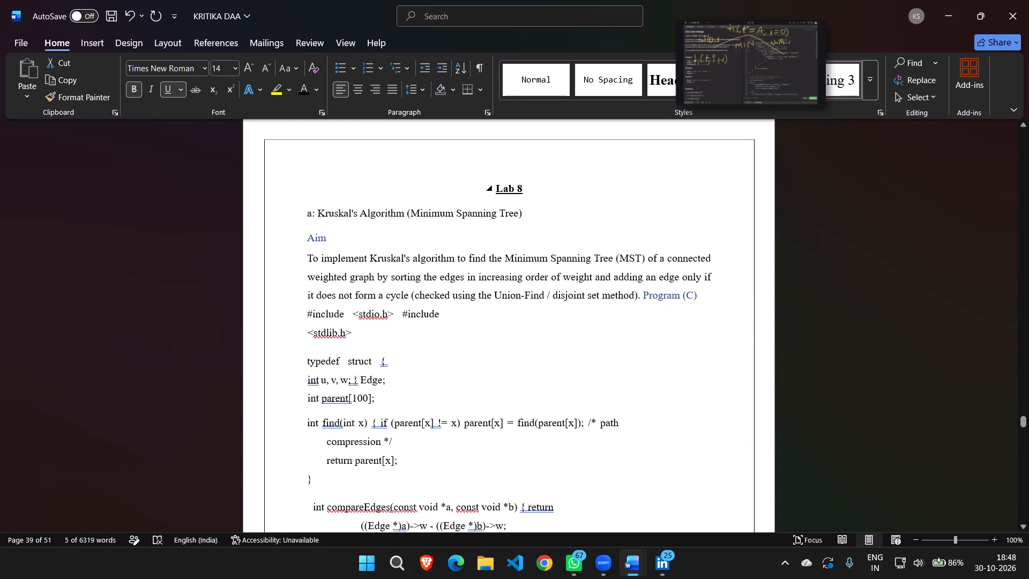
left_click_drag(545, 191, 545, 216)
left_click_drag(545, 216, 516, 211)
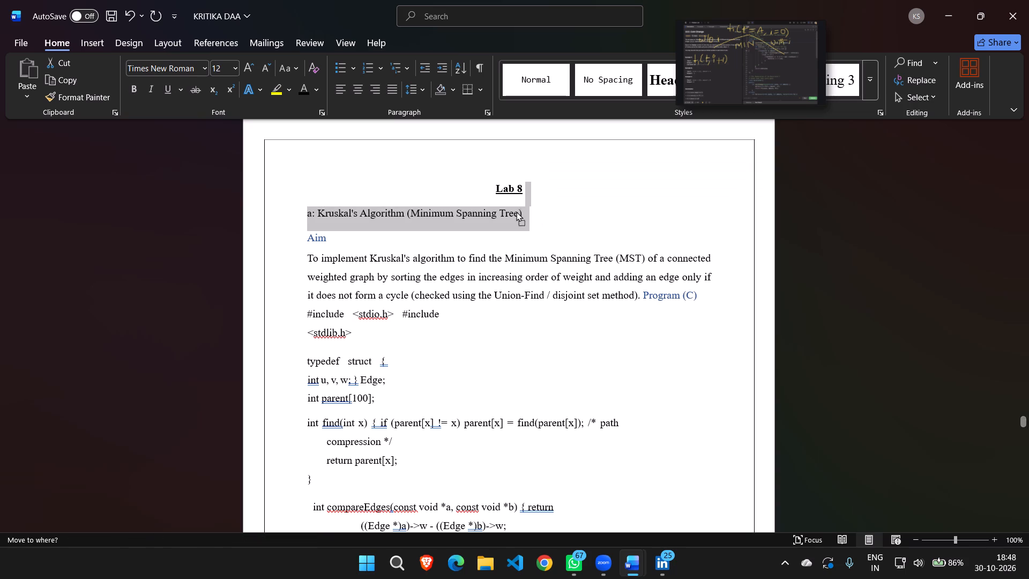
left_click_drag(516, 211, 535, 212)
left_click_drag(535, 212, 470, 184)
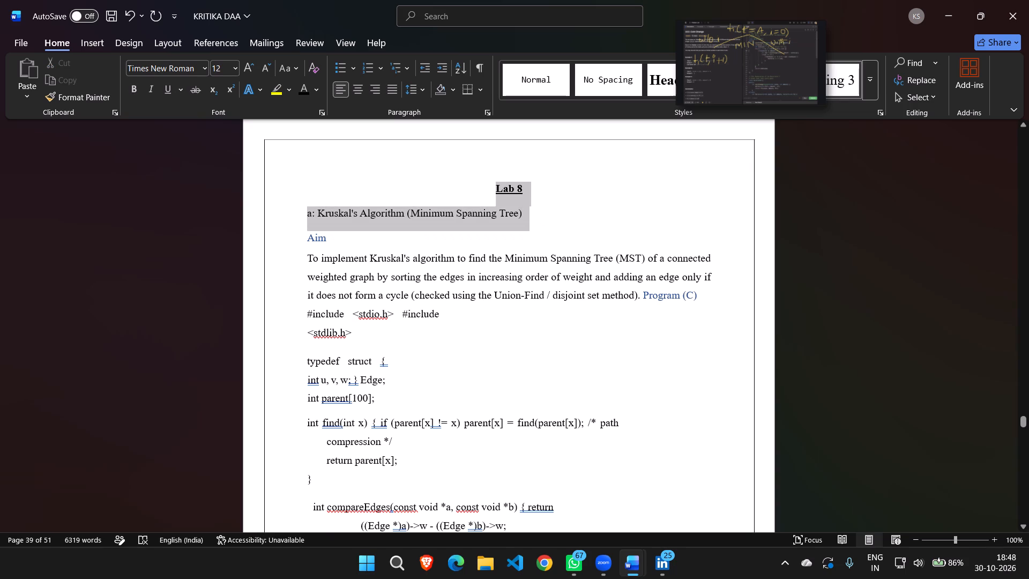
left_click_drag(470, 184, 468, 183)
left_click(478, 157)
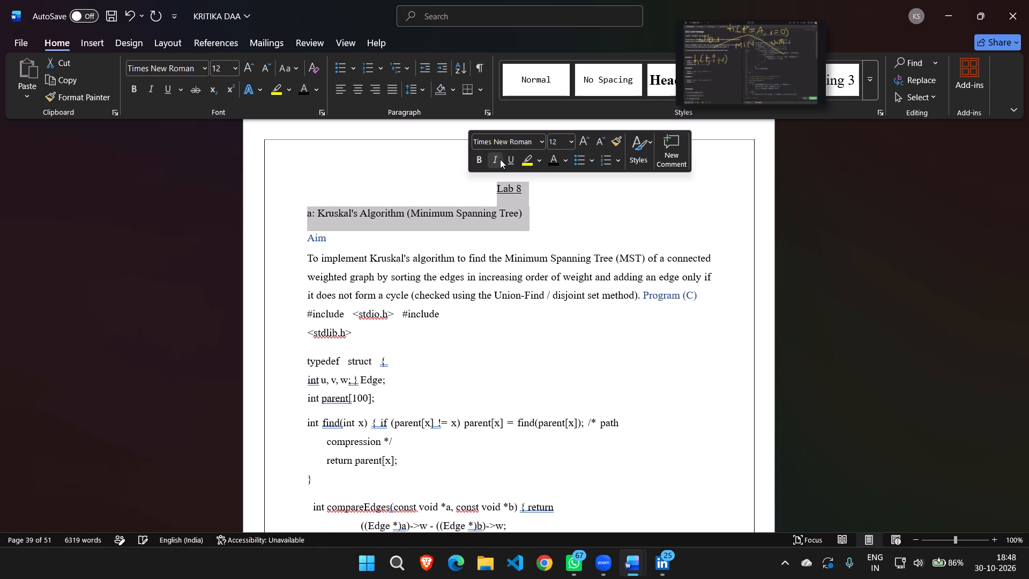
left_click(506, 159)
left_click(476, 162)
left_click(509, 160)
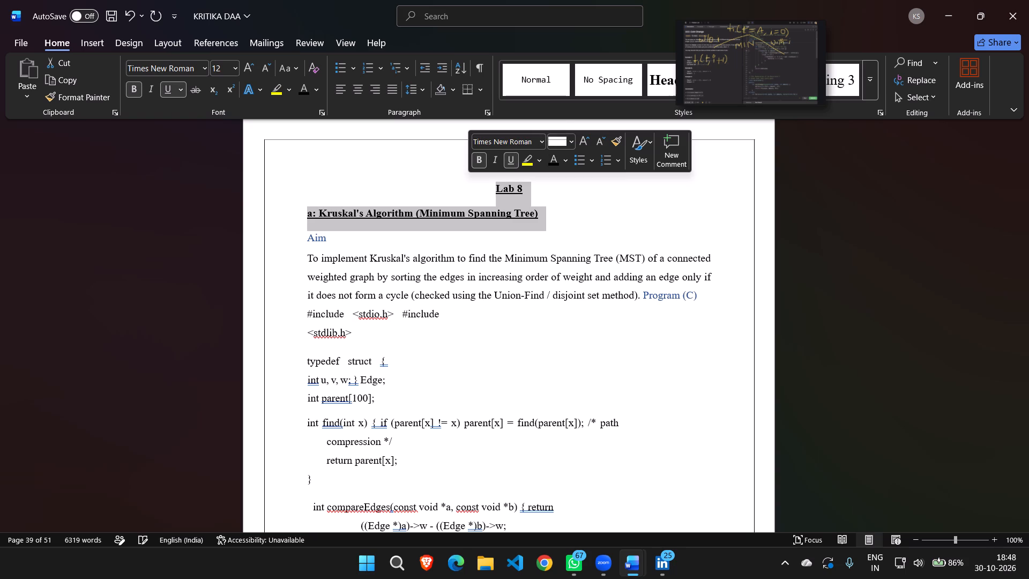
left_click(549, 143)
type("14")
key("Return")
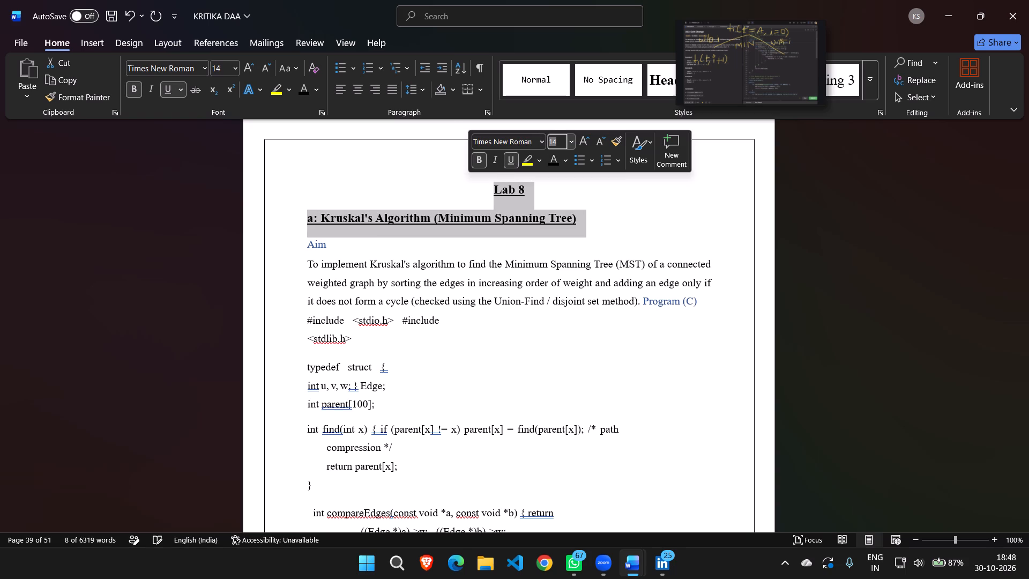
Format the "b: Prim's Algorithm (Minimum Spanning Tree)" heading in Lab 8 as bold, underlined and size 14.
scroll(590, 265, "down", 3)
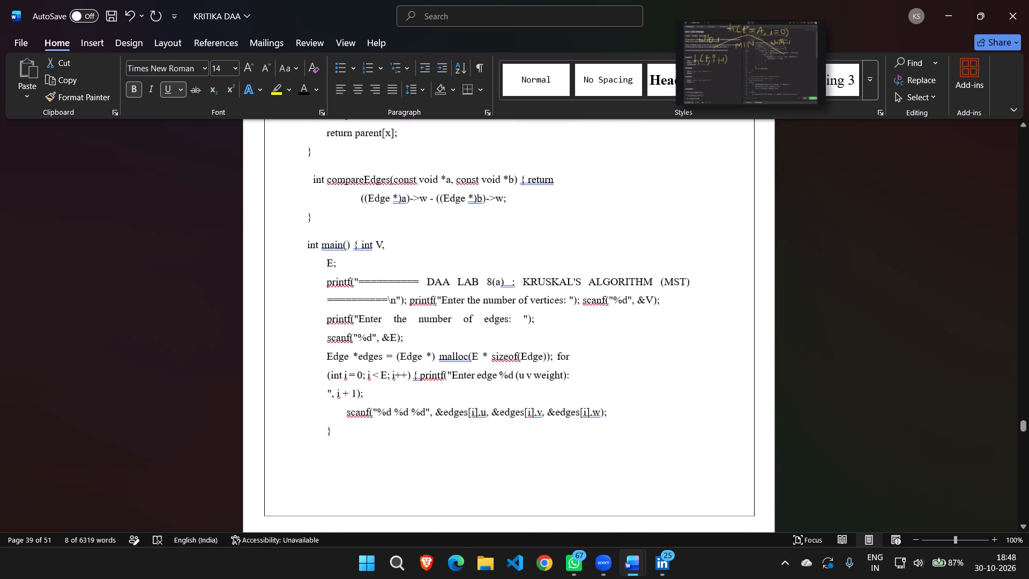
scroll(590, 265, "down", 7)
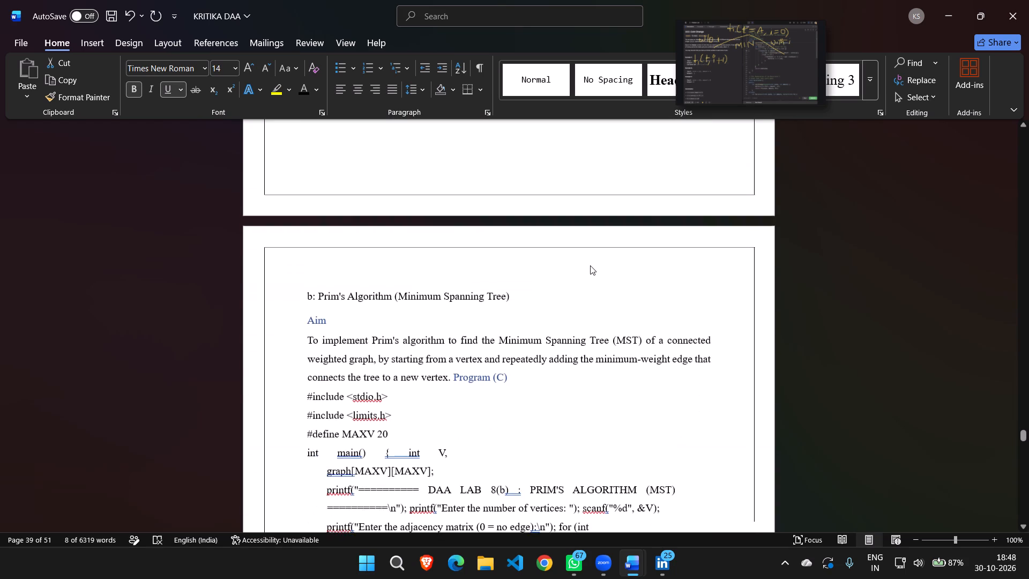
left_click_drag(551, 286, 332, 294)
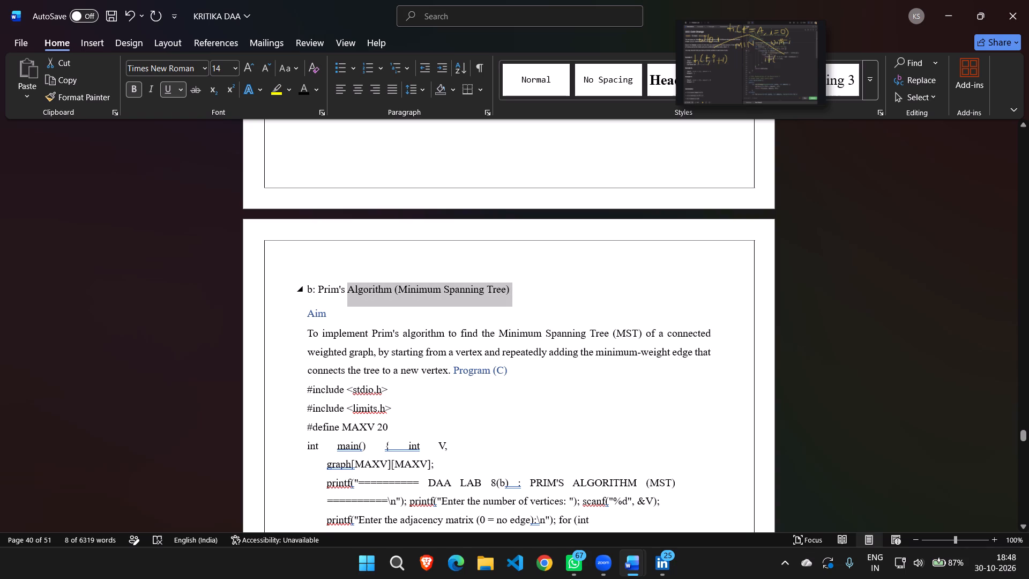
left_click_drag(332, 294, 304, 295)
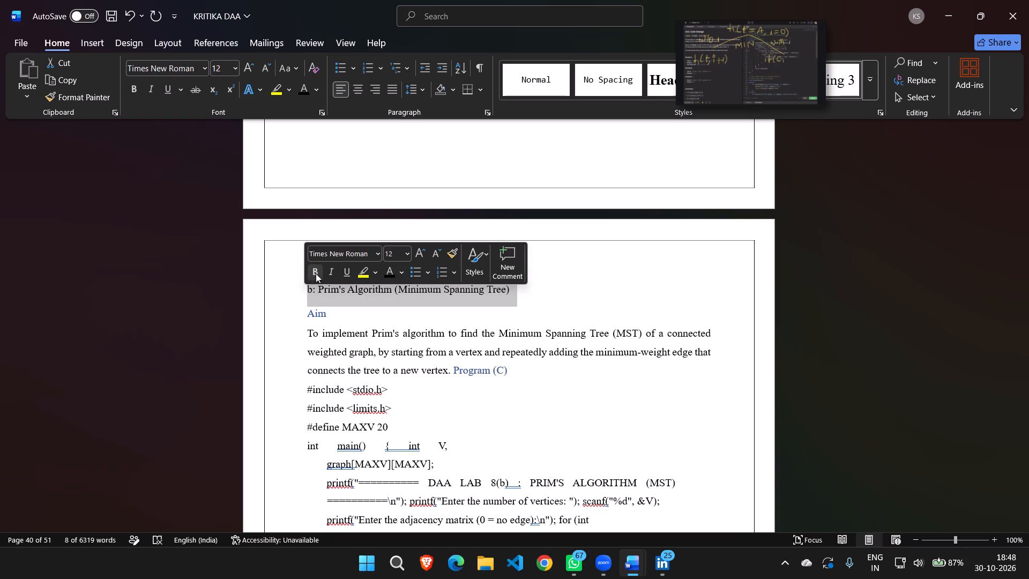
left_click(316, 273)
left_click(349, 269)
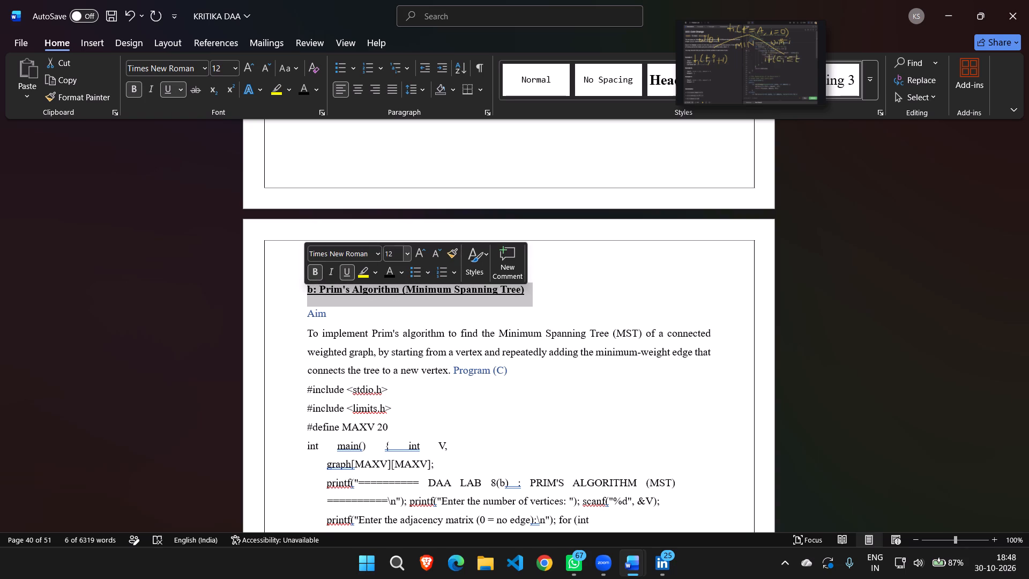
left_click(392, 250)
key("1")
type("14")
key("BackSpace")
key("BackSpace")
key("4")
key("Return")
Set the "Lab 9" heading to size 14.
scroll(481, 467, "down", 2)
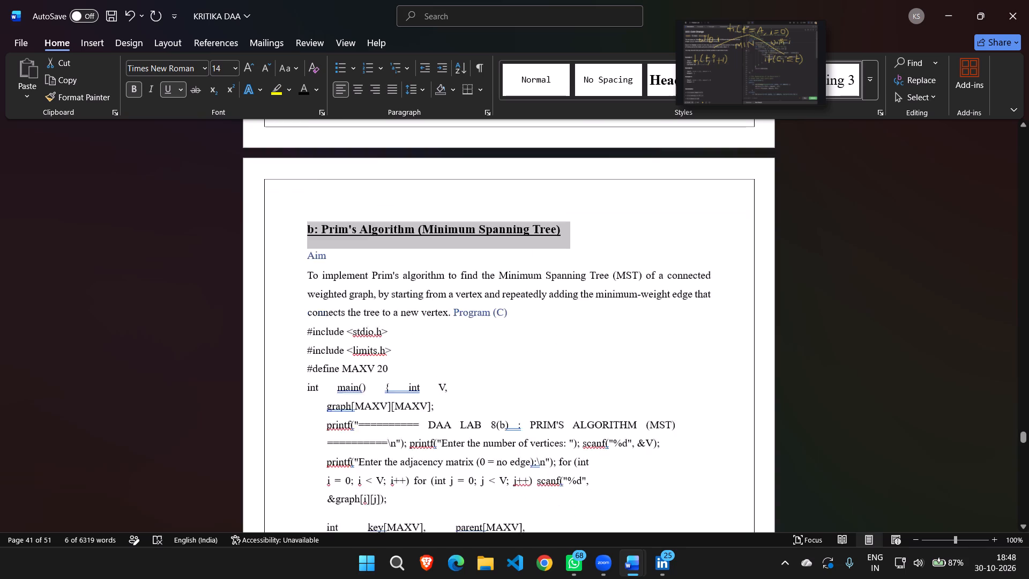
scroll(481, 467, "down", 5)
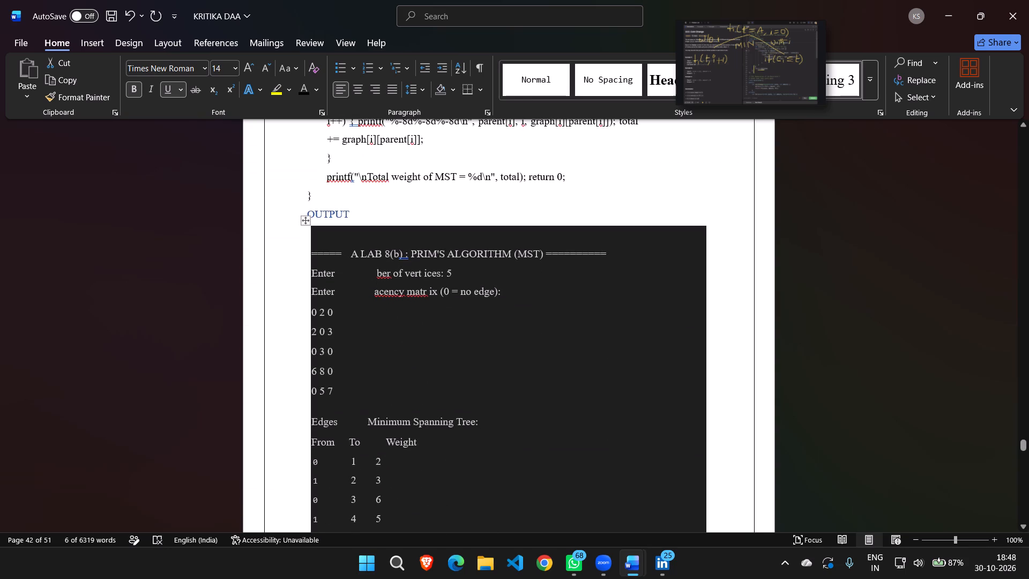
scroll(481, 467, "down", 3)
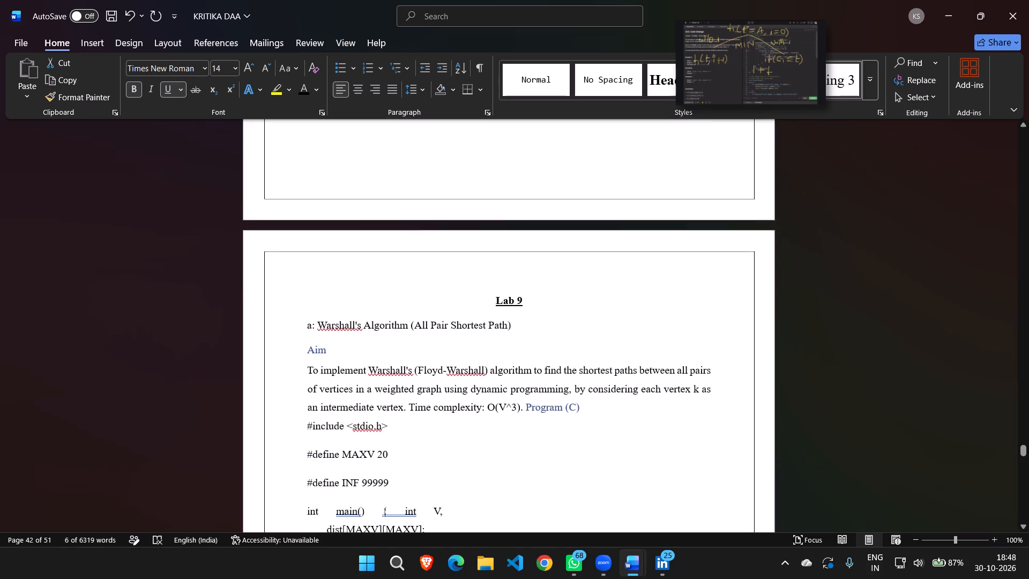
scroll(481, 467, "down", 1)
left_click_drag(528, 176, 498, 177)
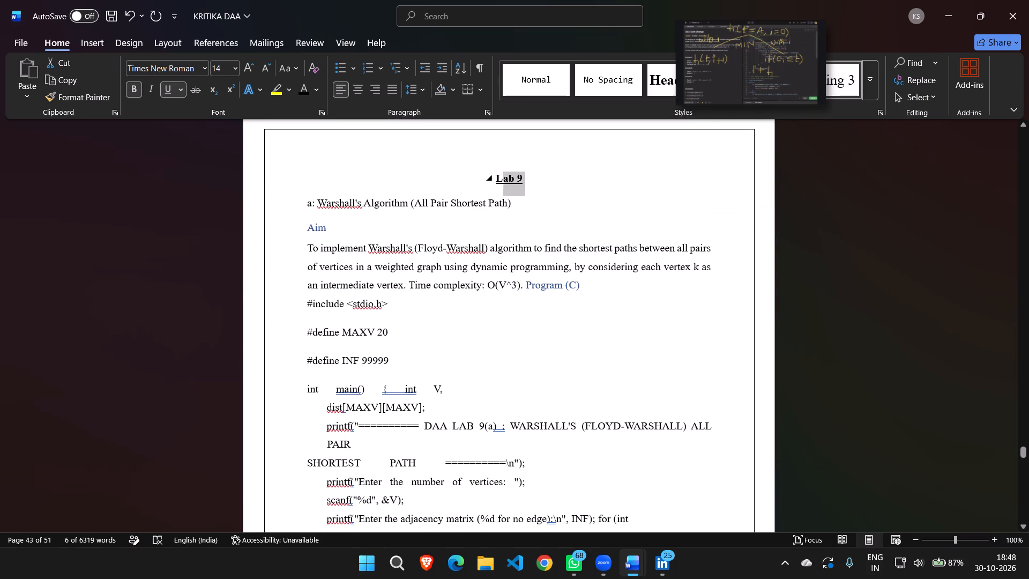
left_click_drag(498, 177, 489, 176)
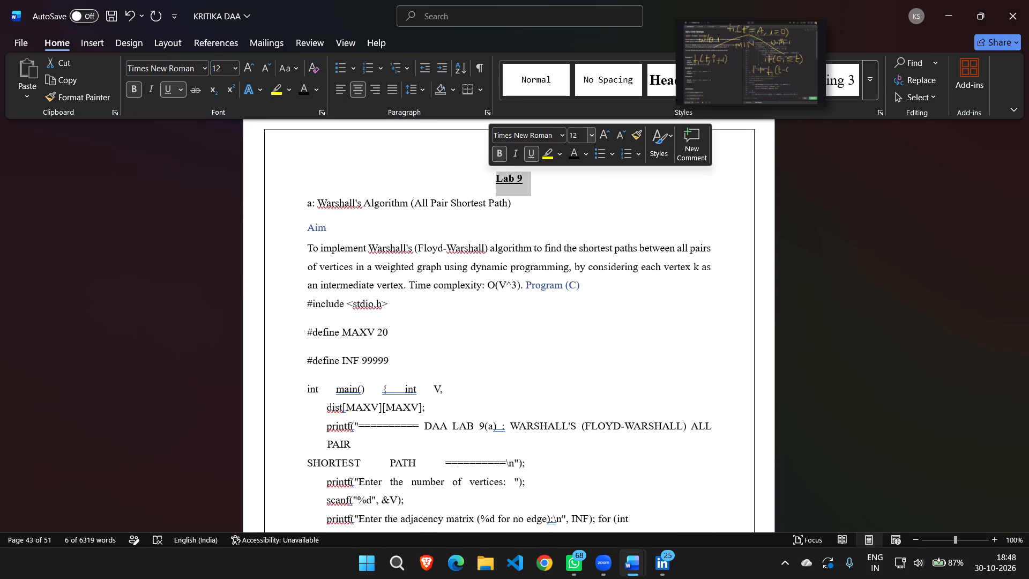
left_click(577, 135)
type("14")
key("Return")
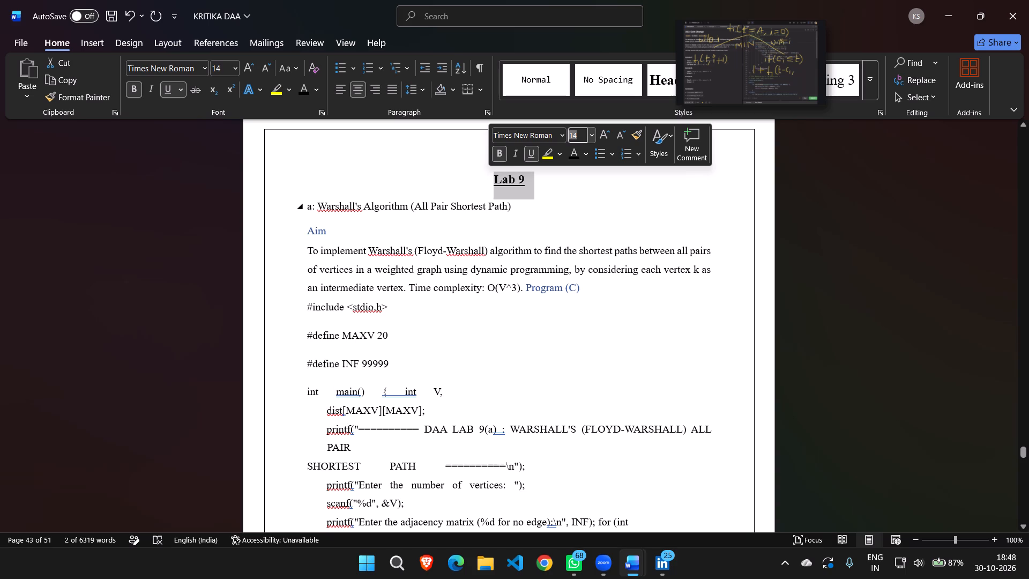
Format the "a: Warshall's Algorithm (All Pair Shortest Path)" heading in Lab 9 as black, underlined, bold and size 14.
left_click(521, 206)
left_click_drag(521, 206, 449, 205)
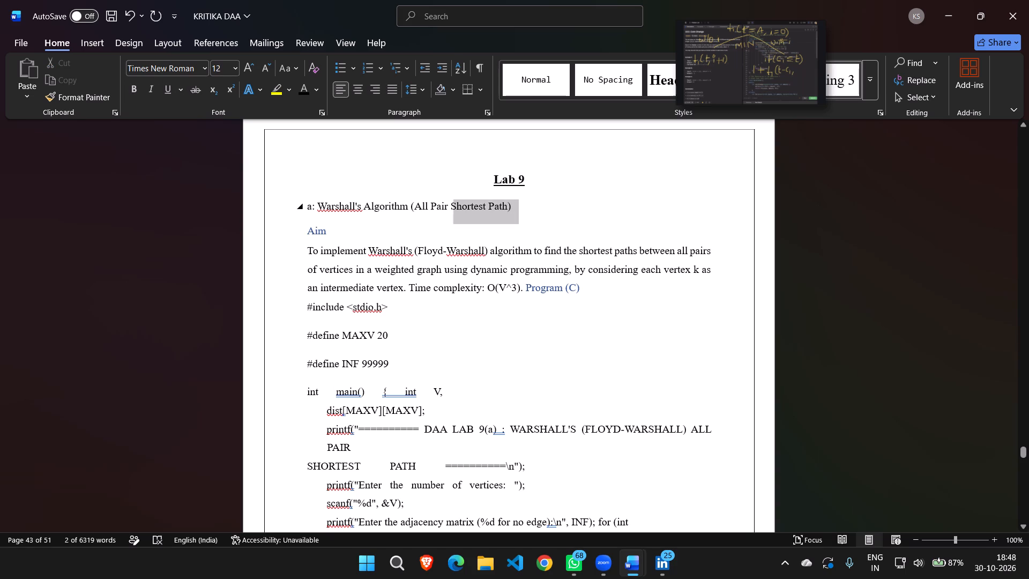
left_click_drag(449, 205, 304, 205)
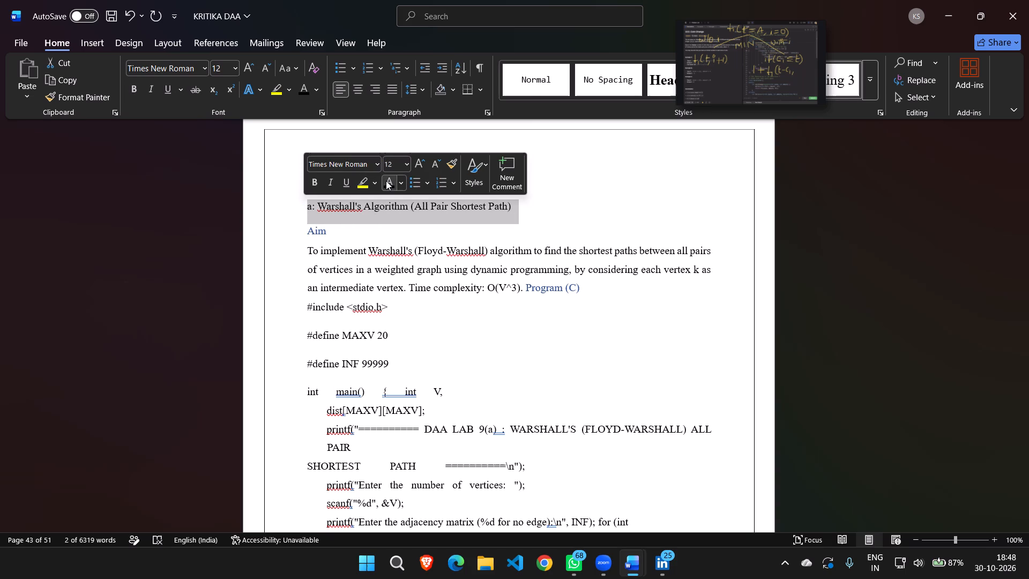
left_click(386, 181)
left_click(340, 181)
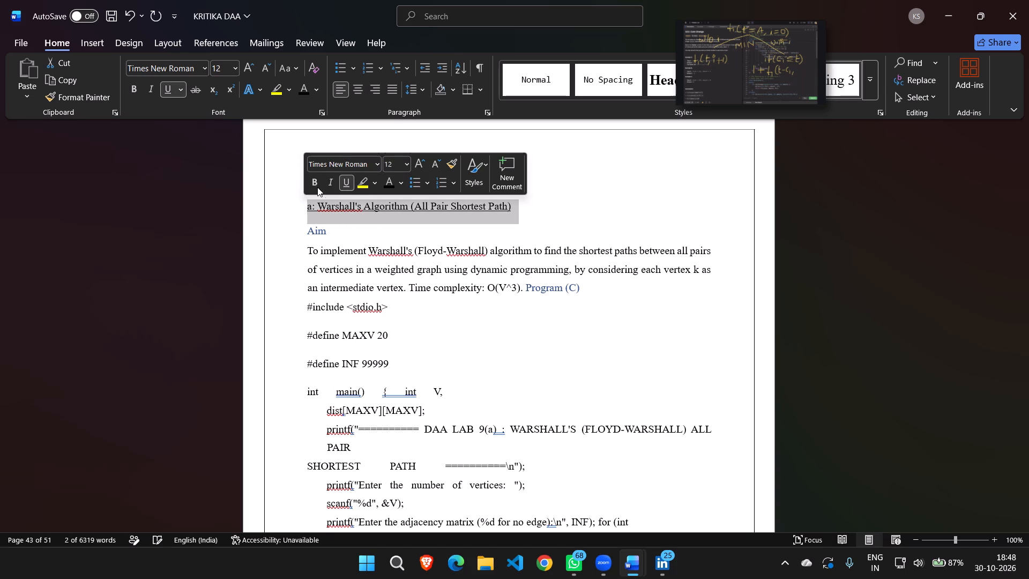
left_click(310, 187)
left_click(393, 164)
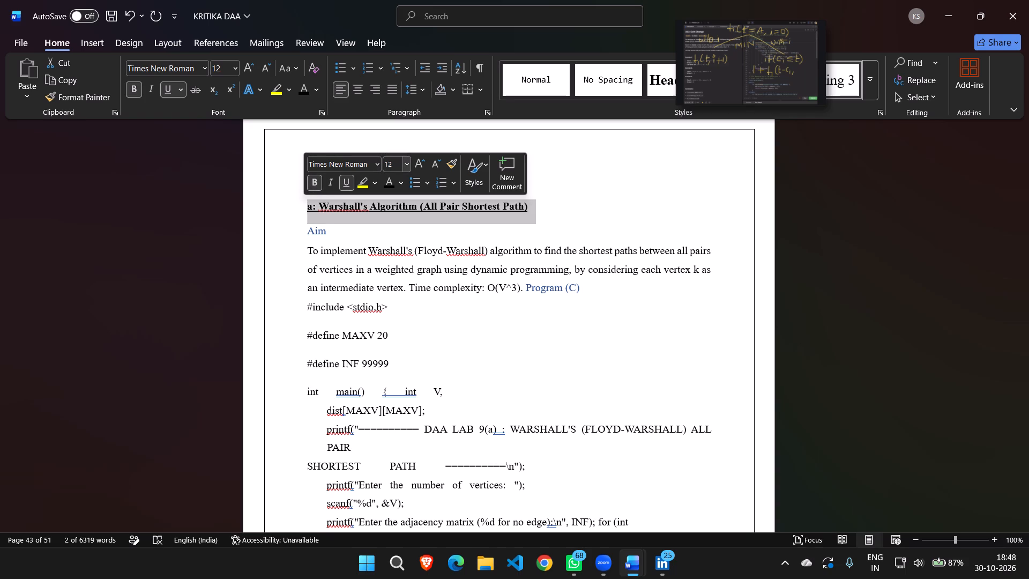
type("14")
key("Return")
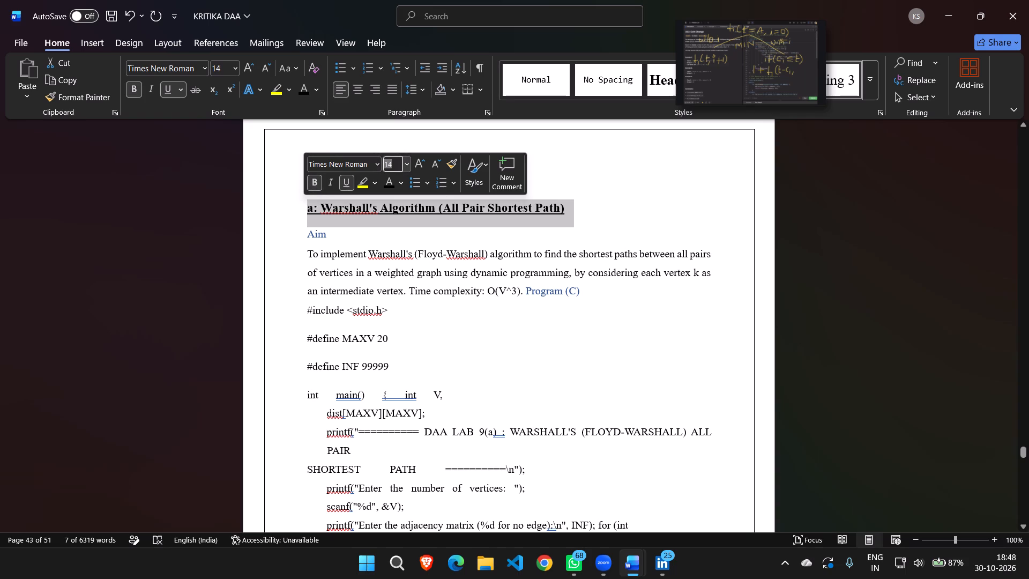
Format the "b: Dijkstra's Algorithm (Single Source Shortest Path)" heading in Lab 9 as underlined, bold, black and size 14.
scroll(487, 310, "down", 12)
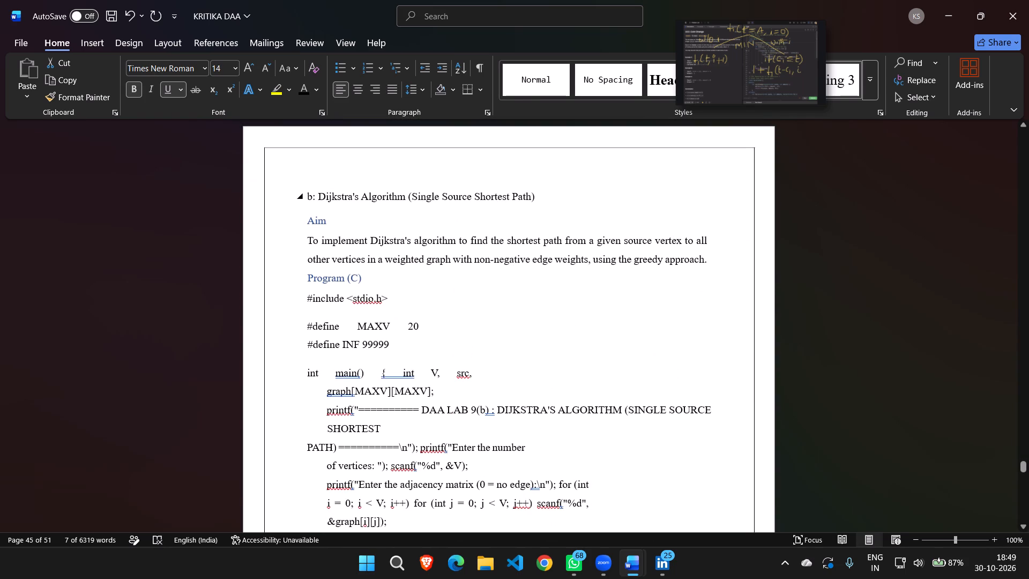
left_click_drag(549, 191, 307, 203)
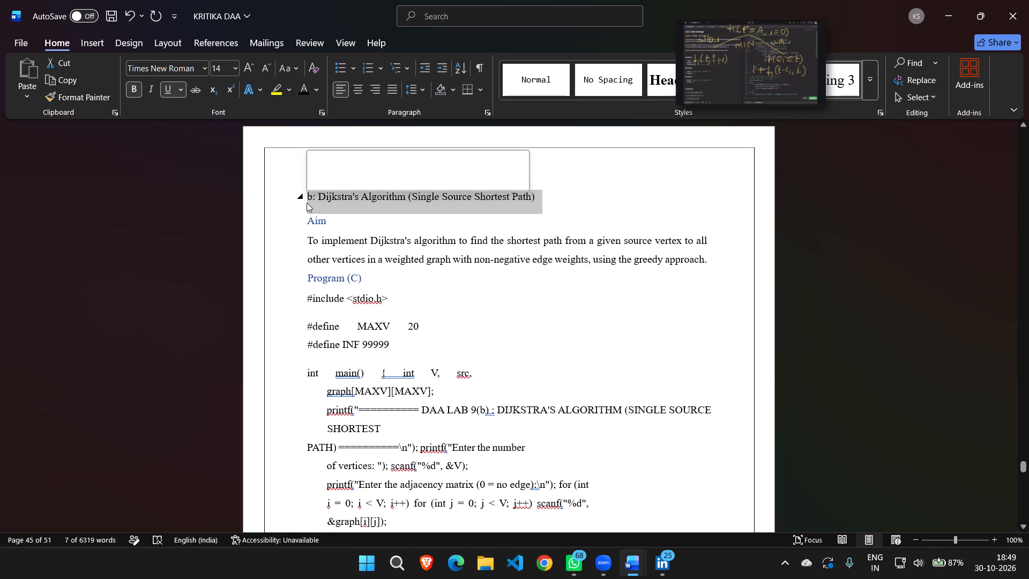
left_click(348, 179)
left_click(316, 182)
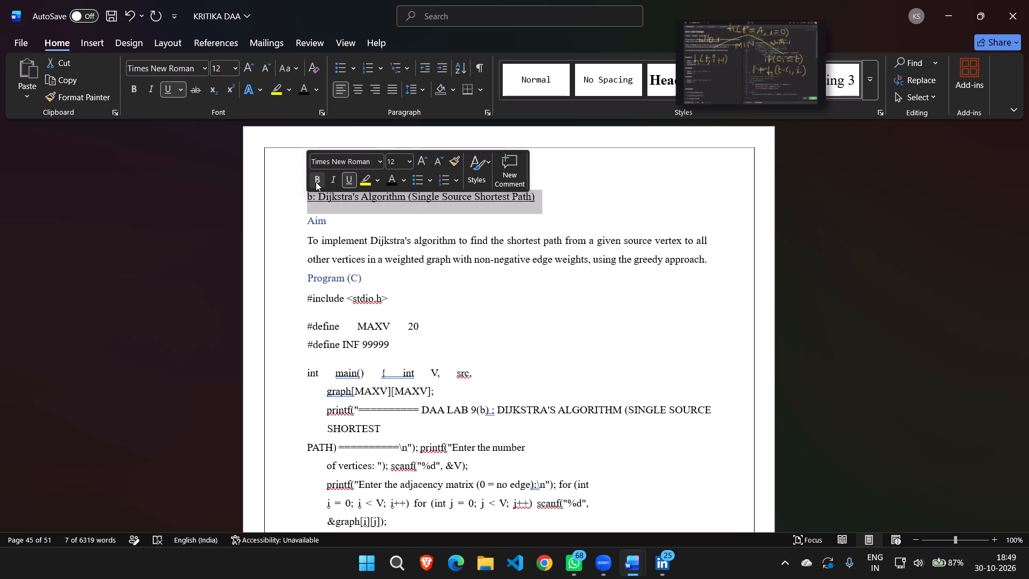
left_click(395, 177)
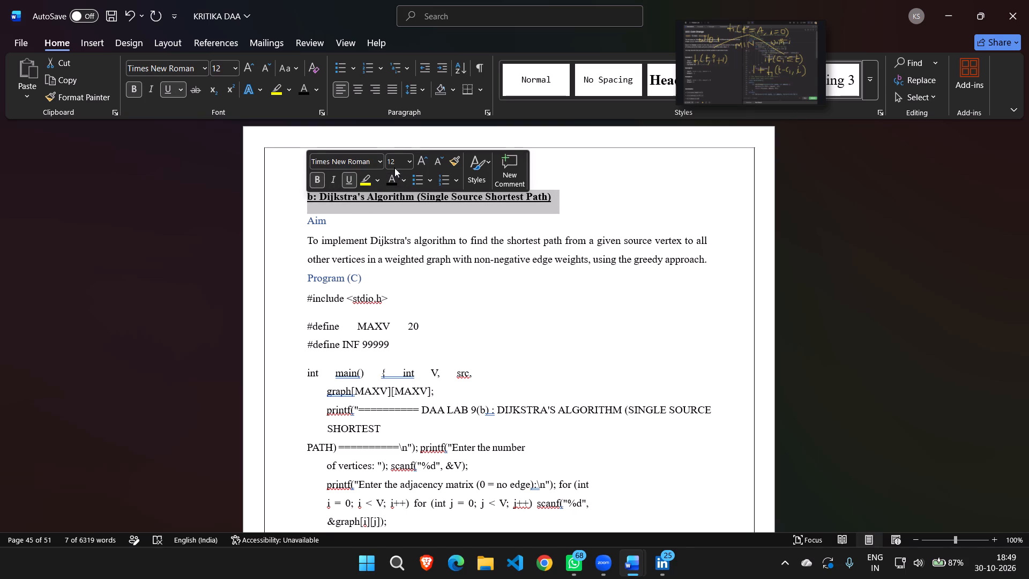
left_click(400, 158)
type("14")
key("Return")
Format the "Lab 10" and "a: N Queen Problem (Backtracking)" headings together as size 14, bold and underlined.
scroll(449, 288, "down", 4)
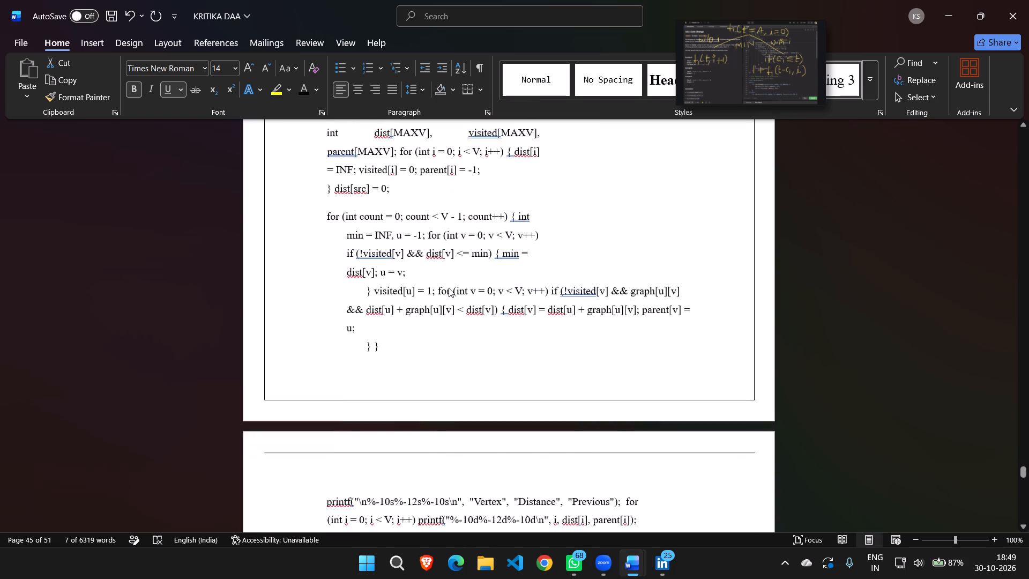
scroll(449, 288, "down", 9)
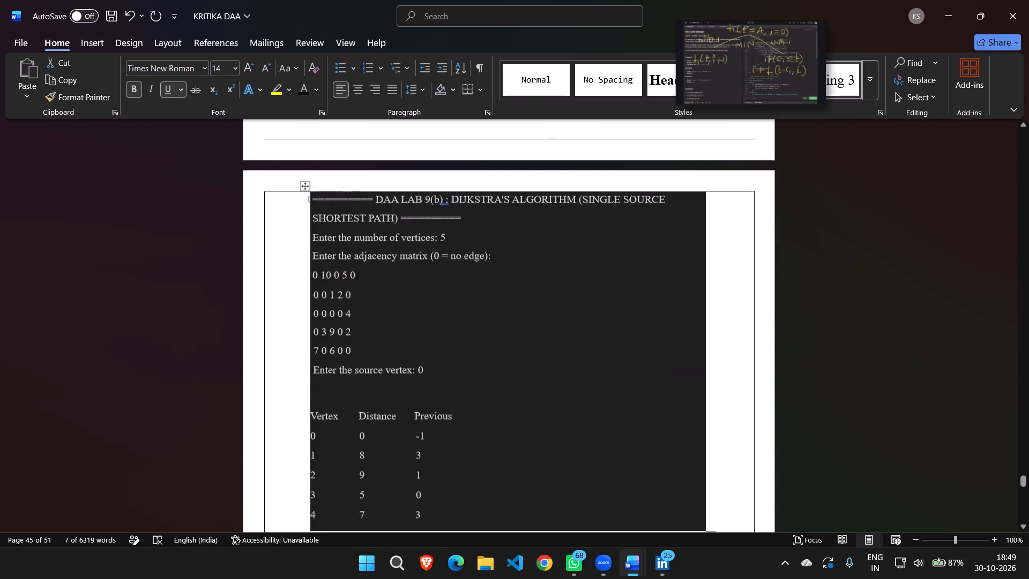
scroll(449, 288, "down", 2)
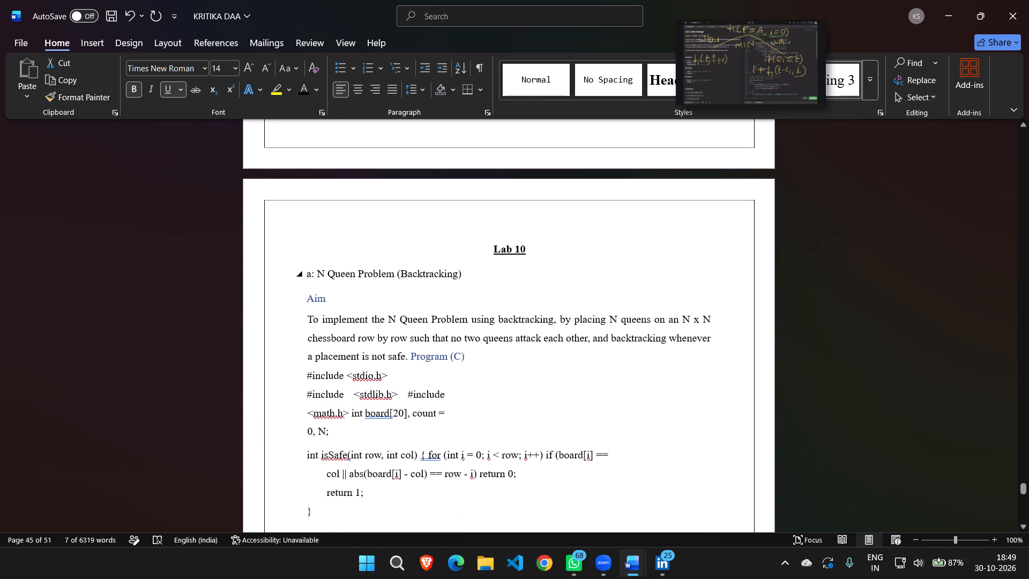
left_click_drag(467, 274, 405, 237)
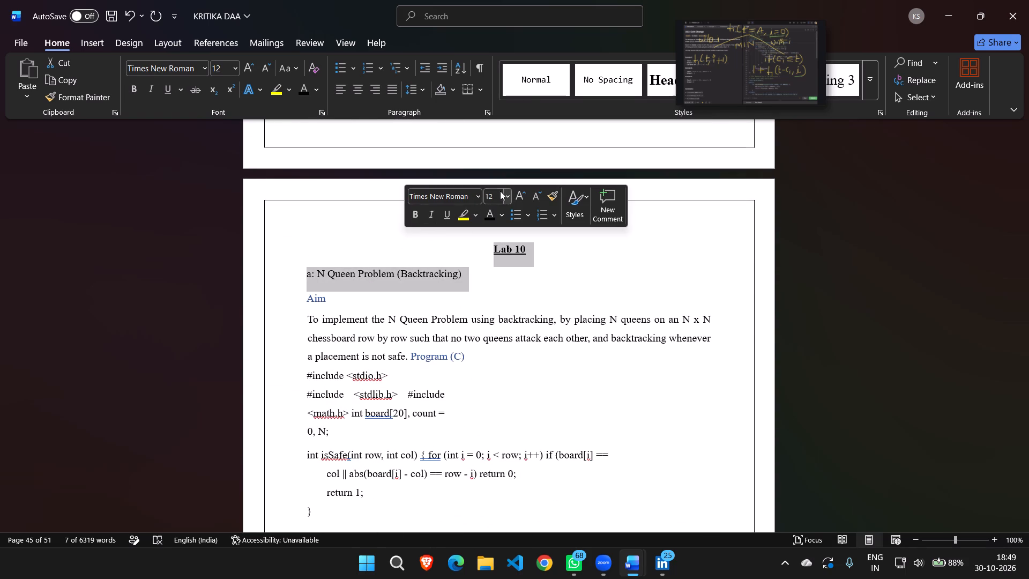
left_click(498, 194)
type("14")
left_click(448, 219)
left_click(415, 210)
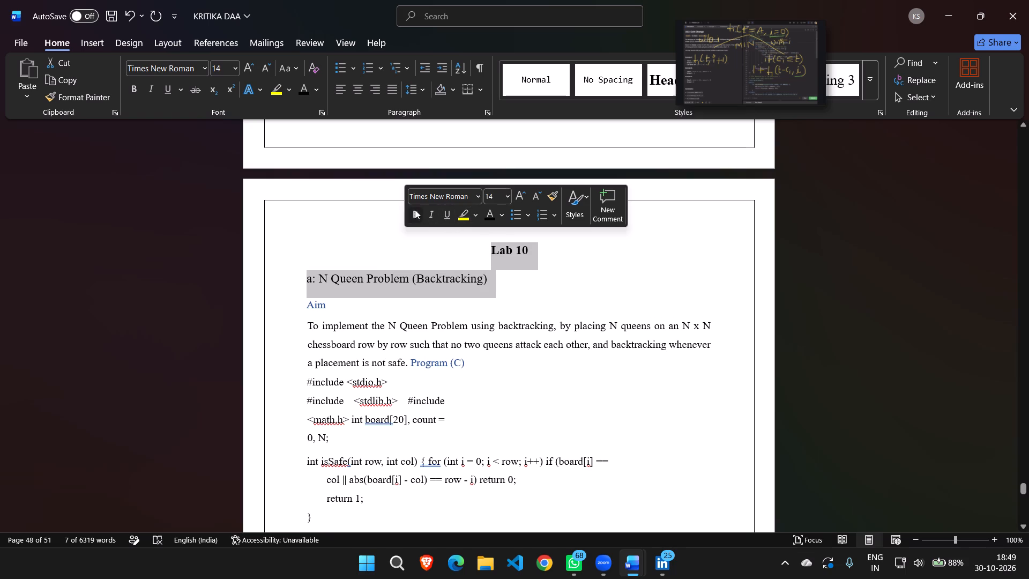
left_click(414, 210)
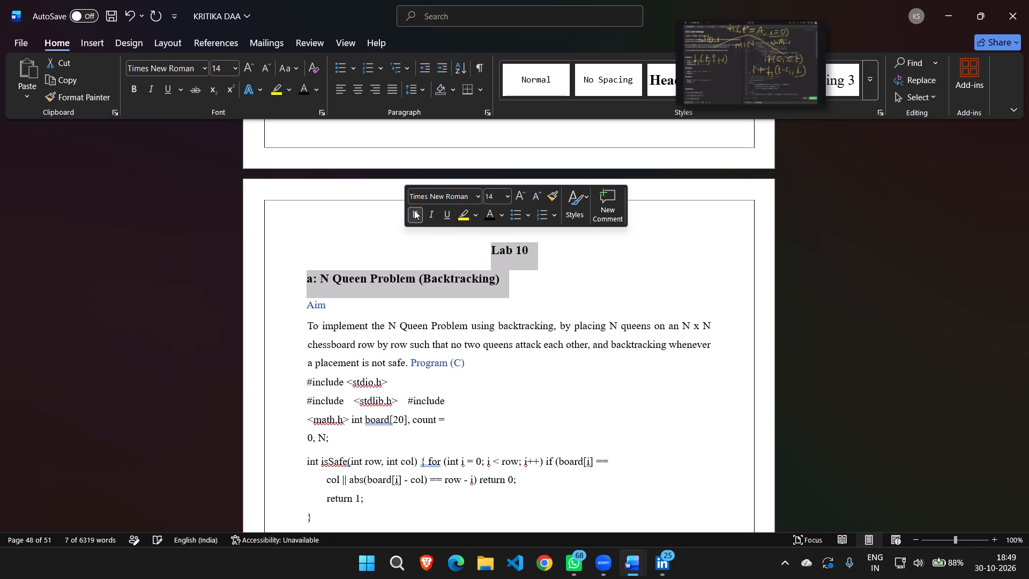
left_click(448, 212)
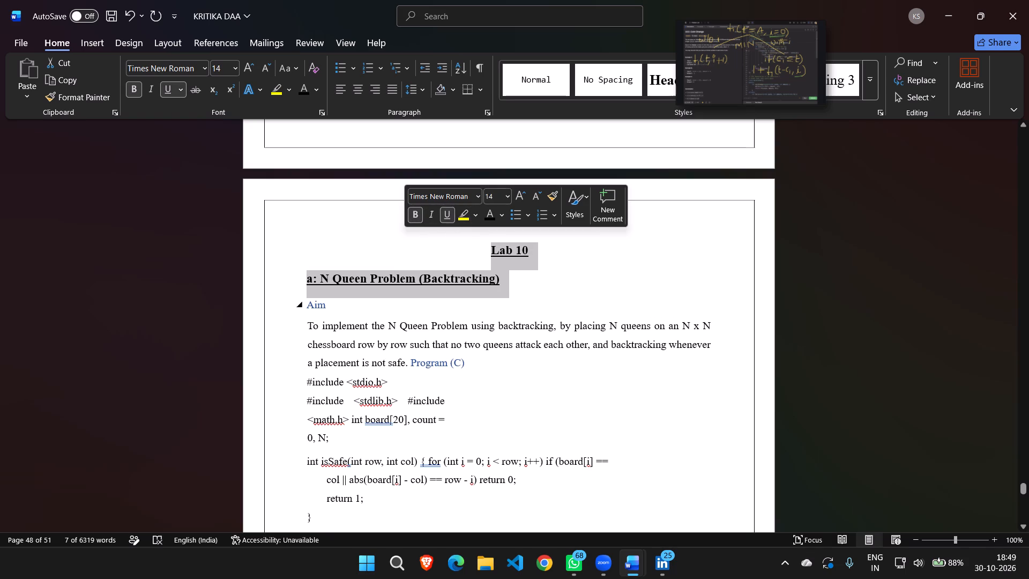
Format the "b: Sum of Subset Problem (Backtracking)" heading in Lab 10 as bold, underlined and size 14.
scroll(562, 302, "down", 7)
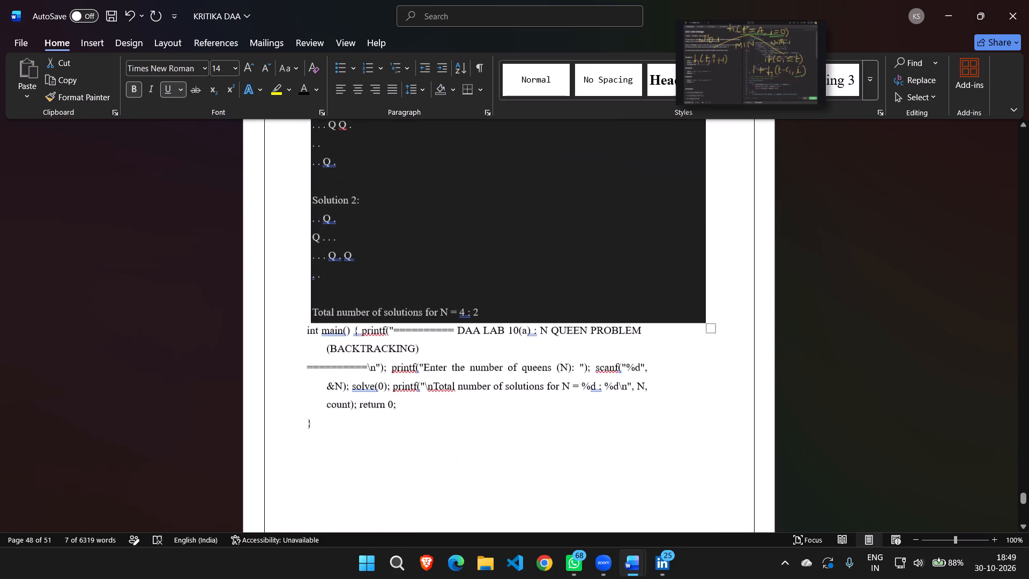
scroll(562, 302, "down", 4)
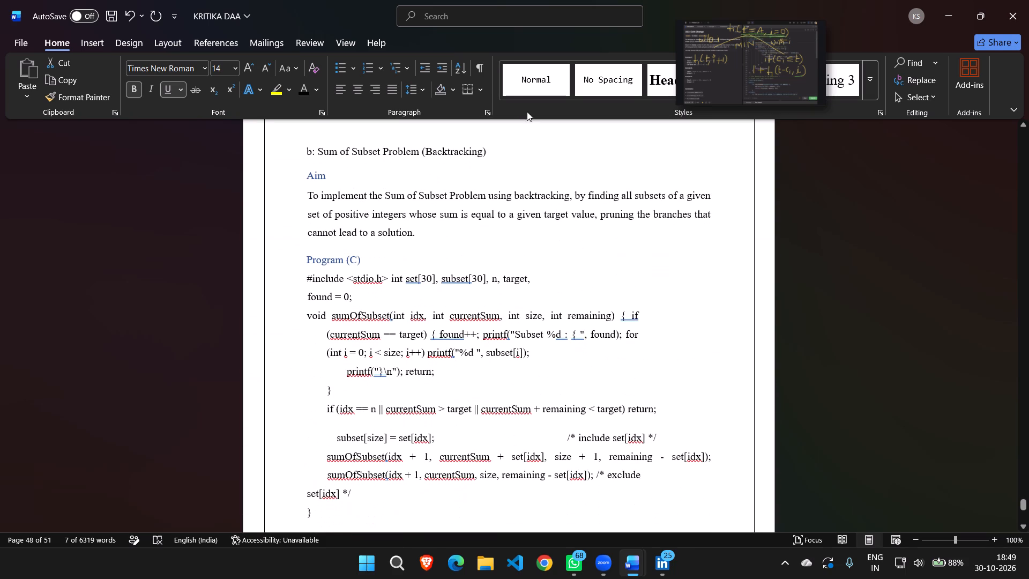
left_click_drag(498, 153, 360, 155)
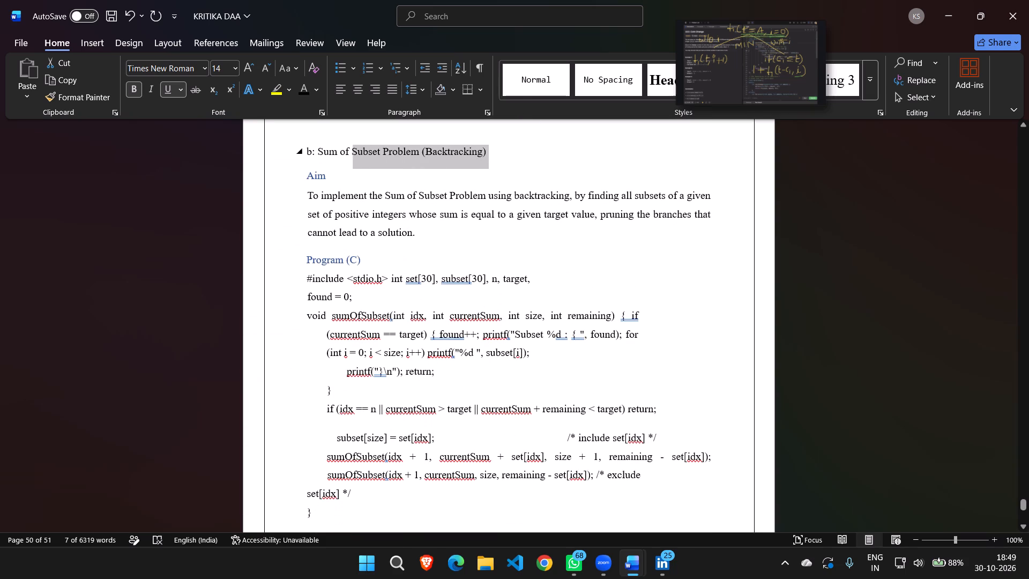
left_click_drag(360, 155, 300, 151)
left_click(305, 128)
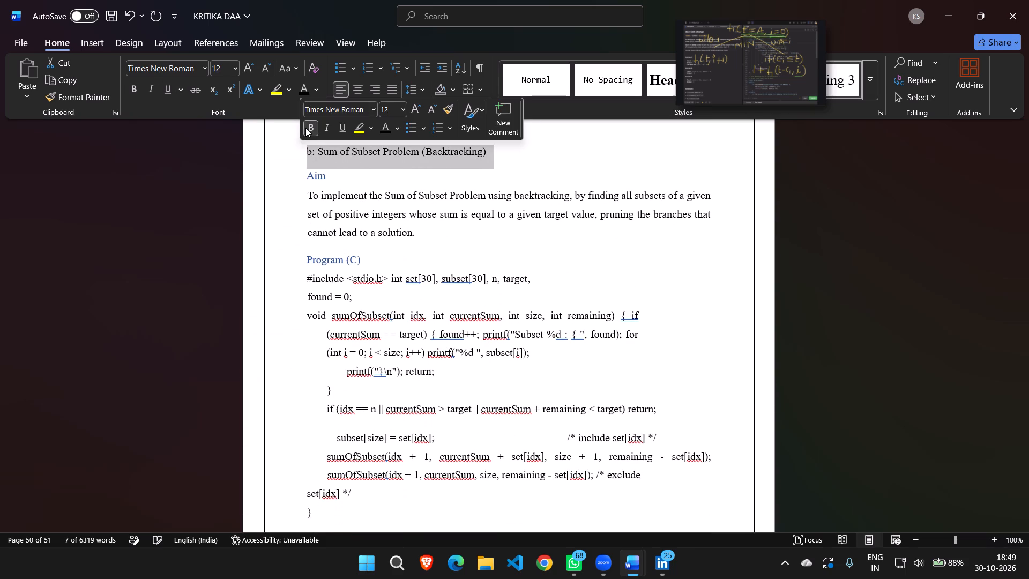
left_click(338, 128)
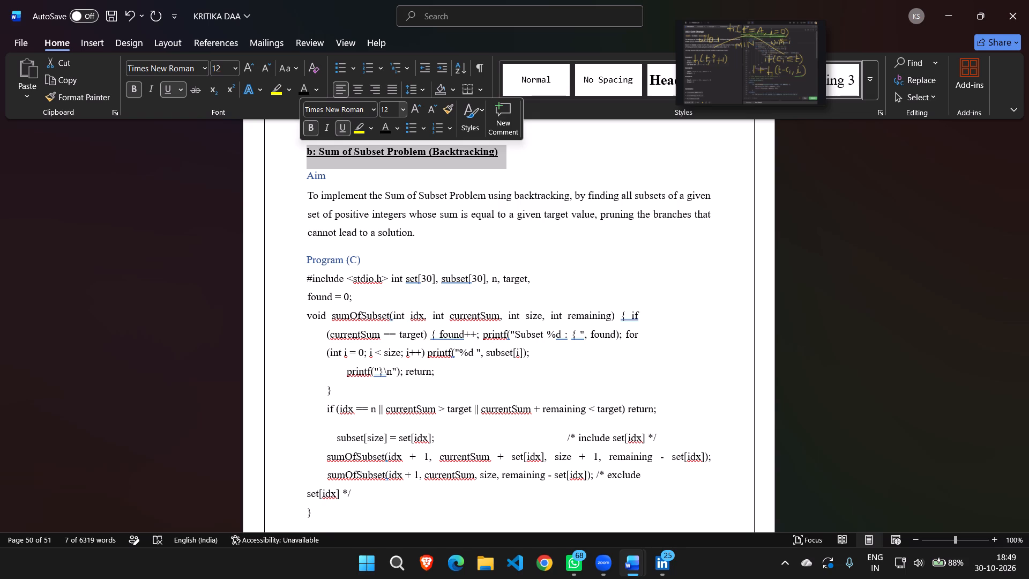
left_click(386, 108)
type("14")
key("Return")
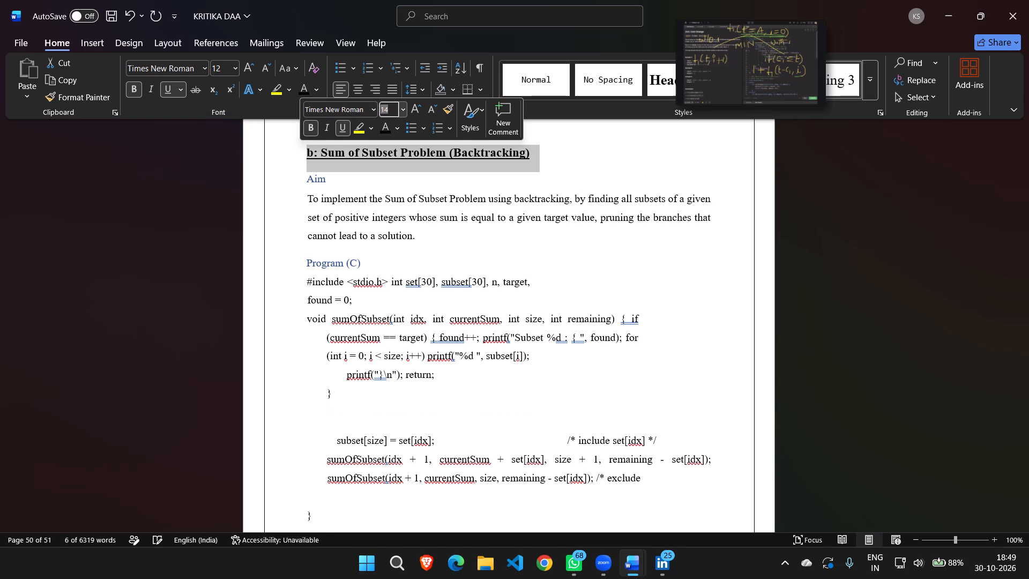
Save the finished document to the Desktop folder as a PDF named KRITIKA DAA_01.
scroll(460, 291, "down", 4)
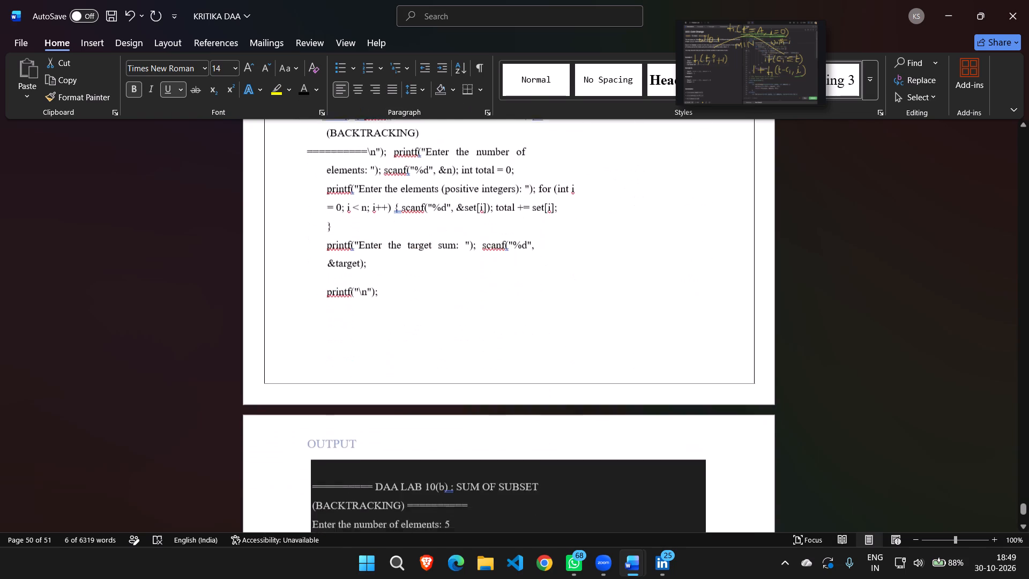
scroll(460, 291, "up", 1)
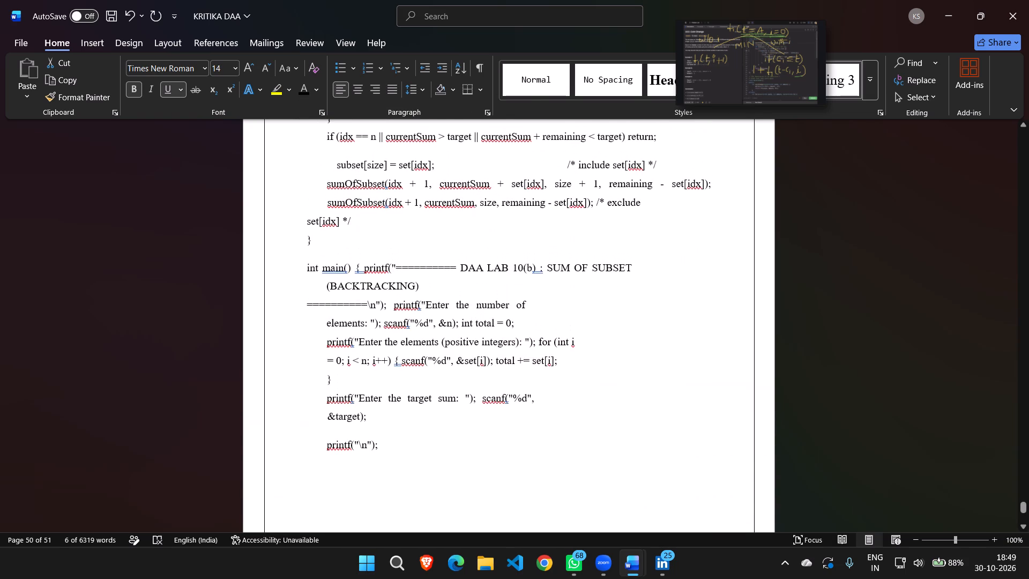
scroll(460, 291, "up", 1)
scroll(460, 291, "down", 3)
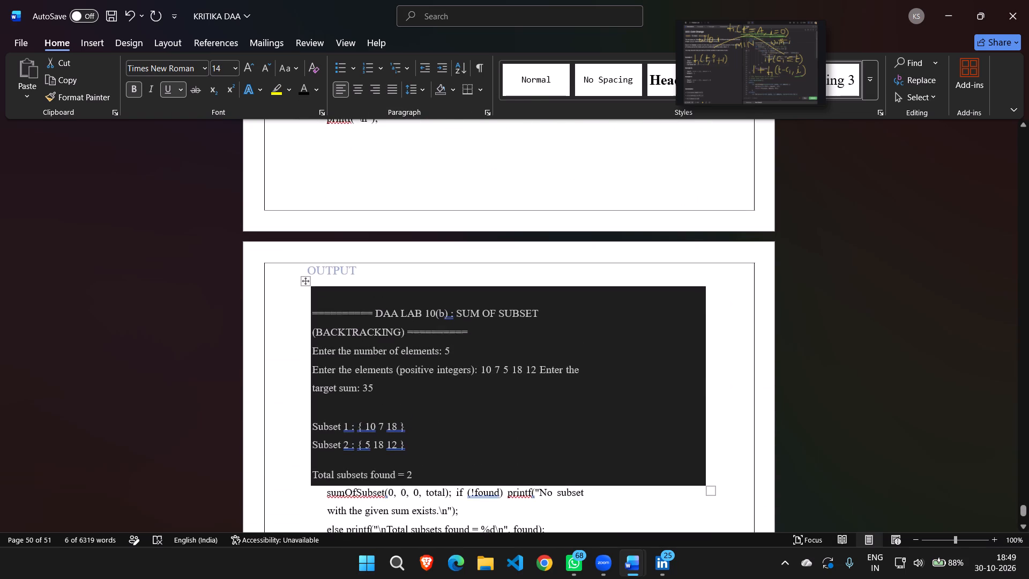
scroll(460, 291, "down", 10)
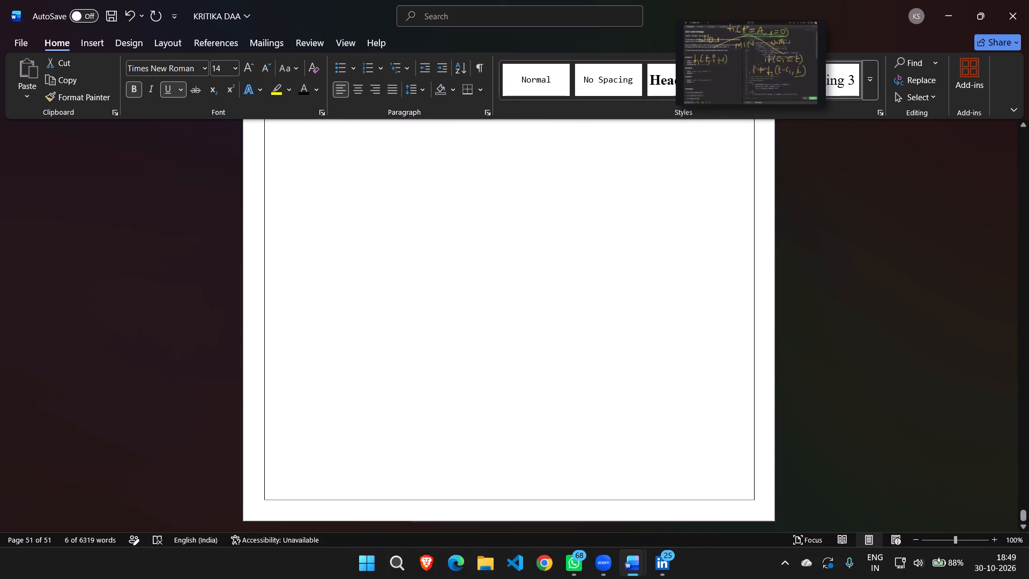
left_click(24, 39)
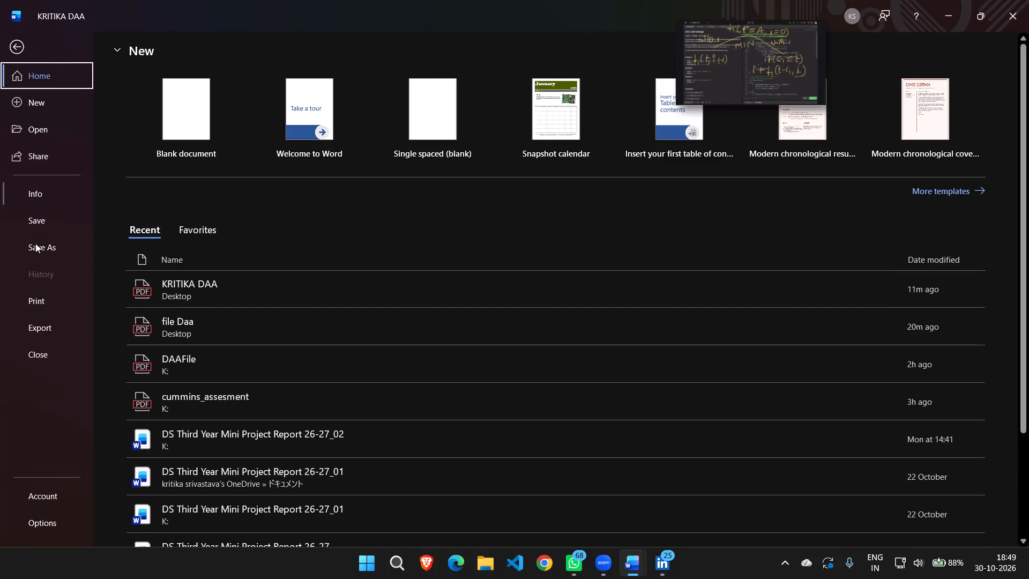
left_click(35, 249)
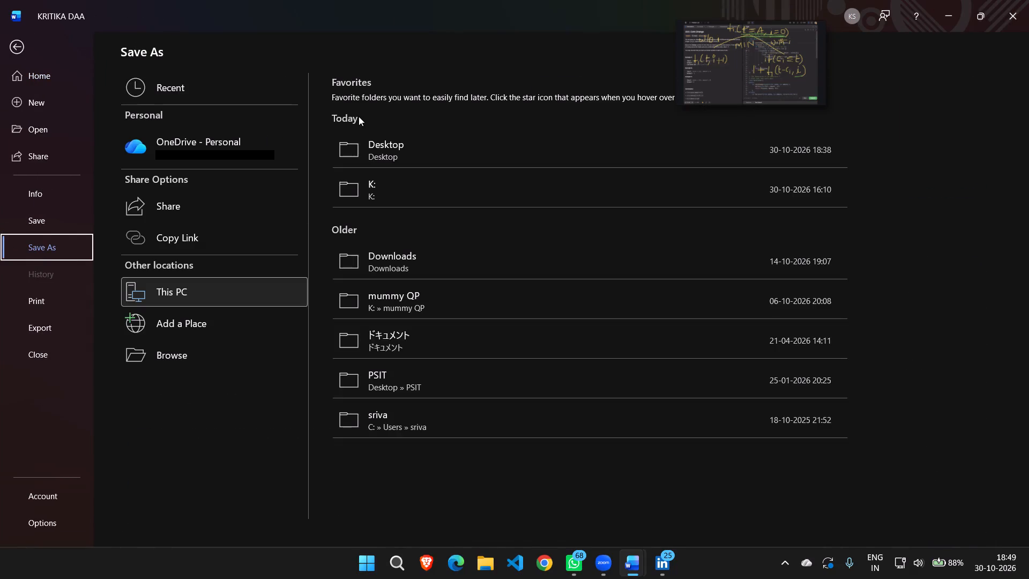
left_click(375, 143)
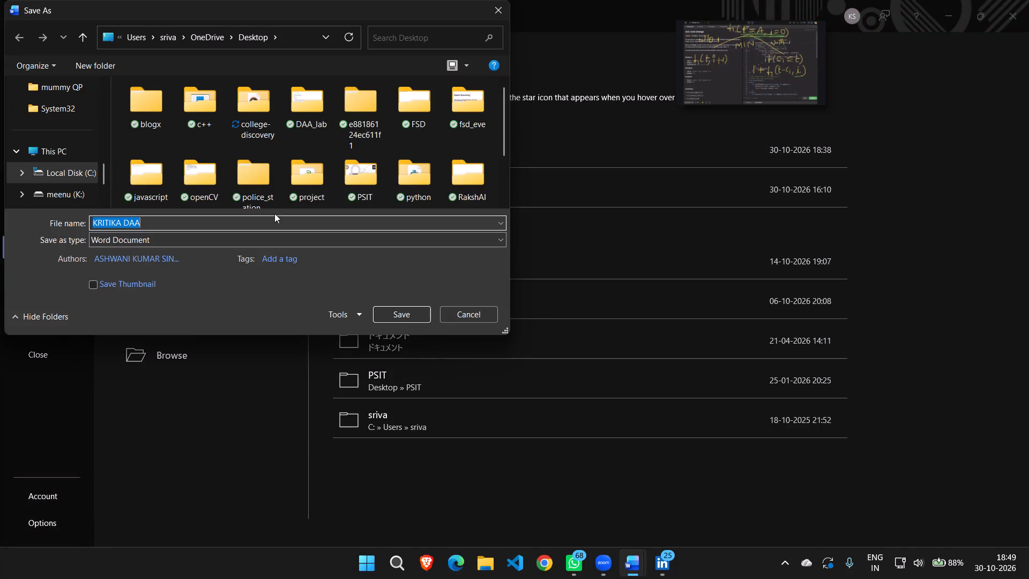
left_click(273, 241)
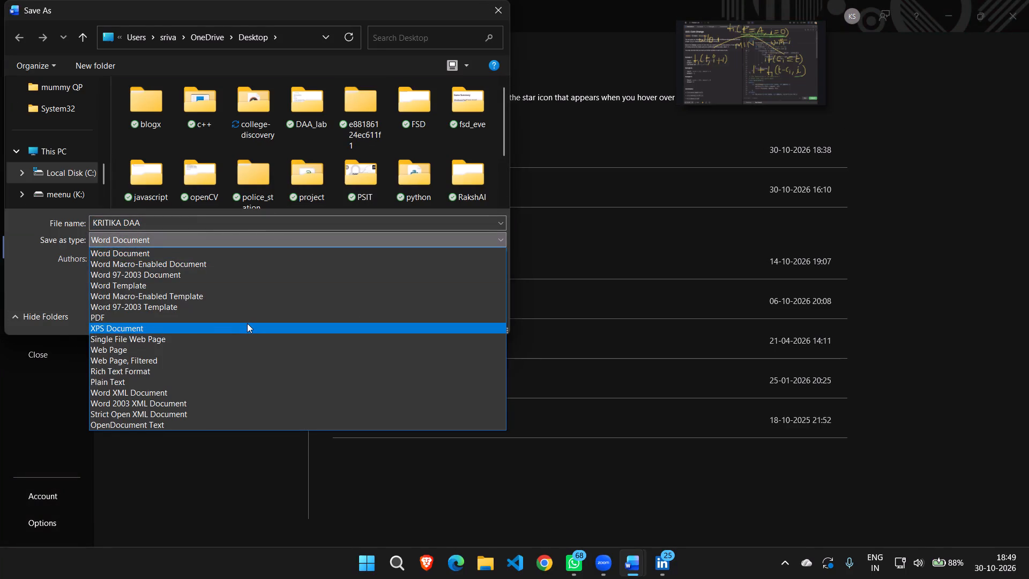
left_click(248, 320)
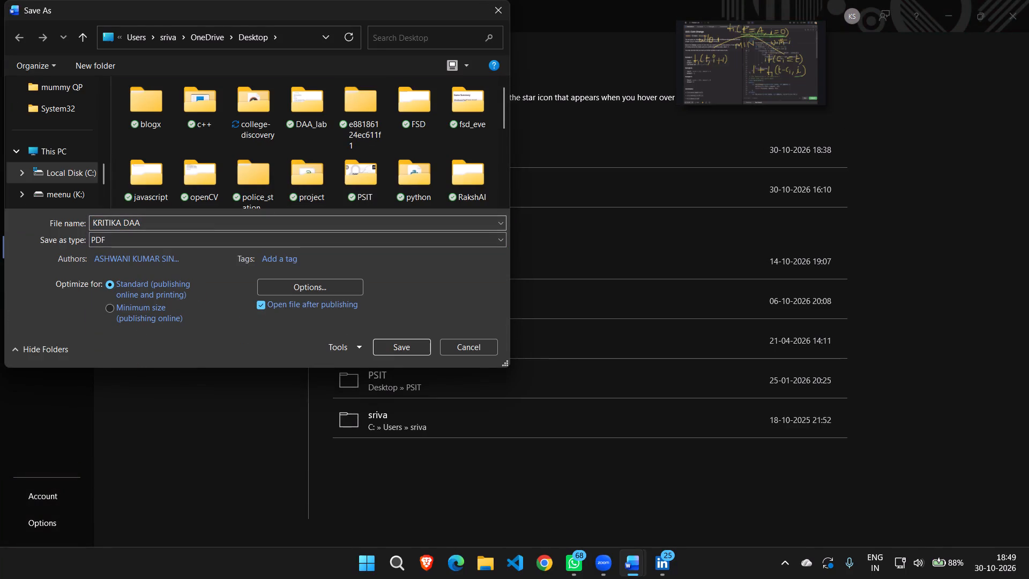
left_click(234, 226)
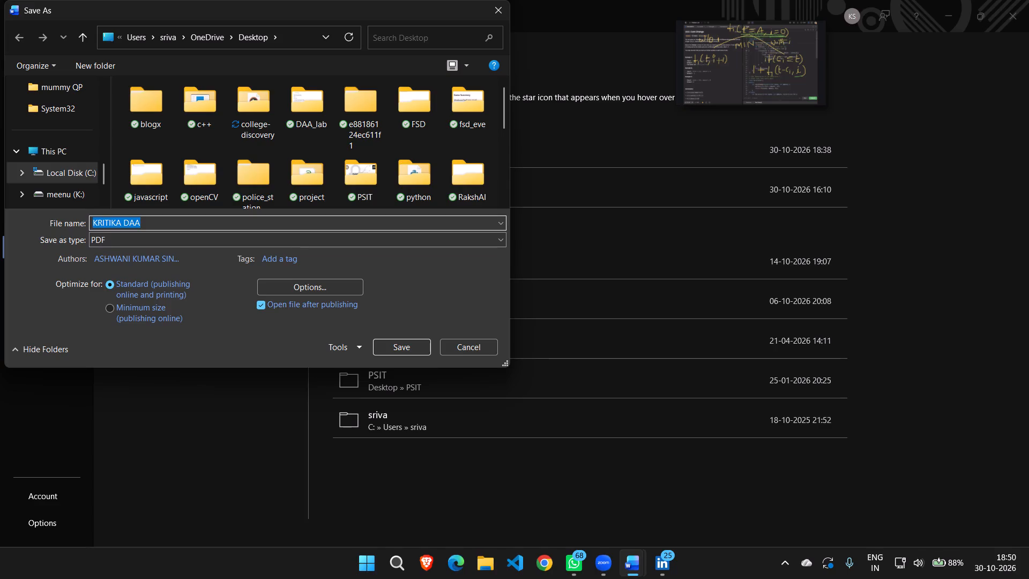
left_click(234, 226)
key("shift+underscore")
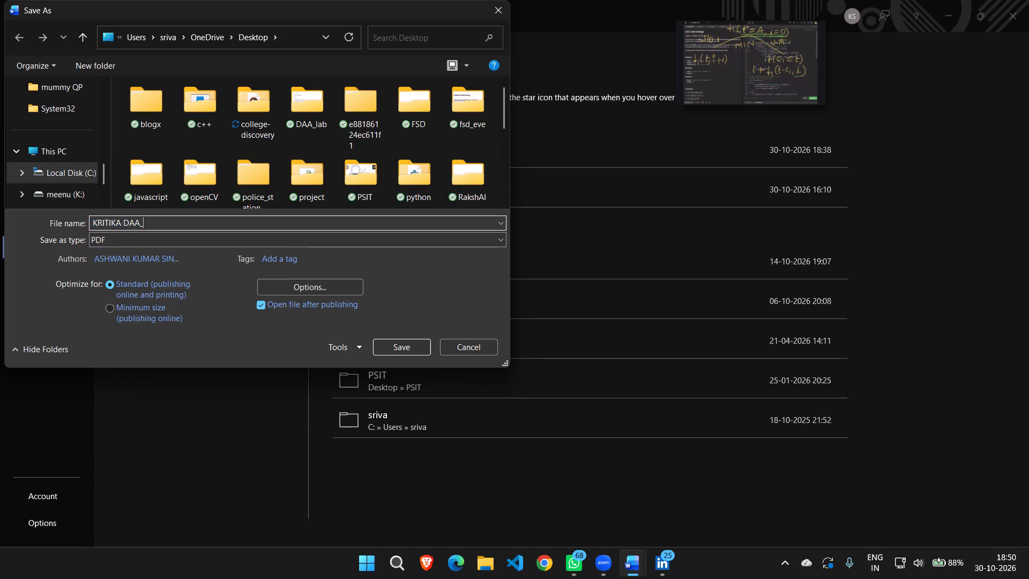
type("01")
key("Return")
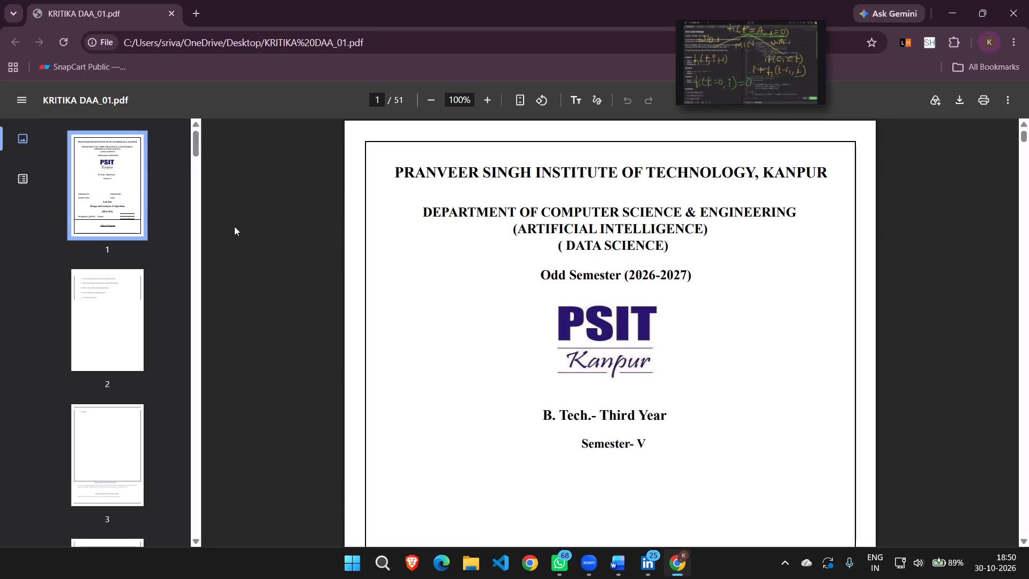
Examine the exported KRITIKA DAA_01 PDF from the cover page through the Lab 3 Merge Sort output, checking headings, code and page starts.
scroll(497, 295, "down", 3)
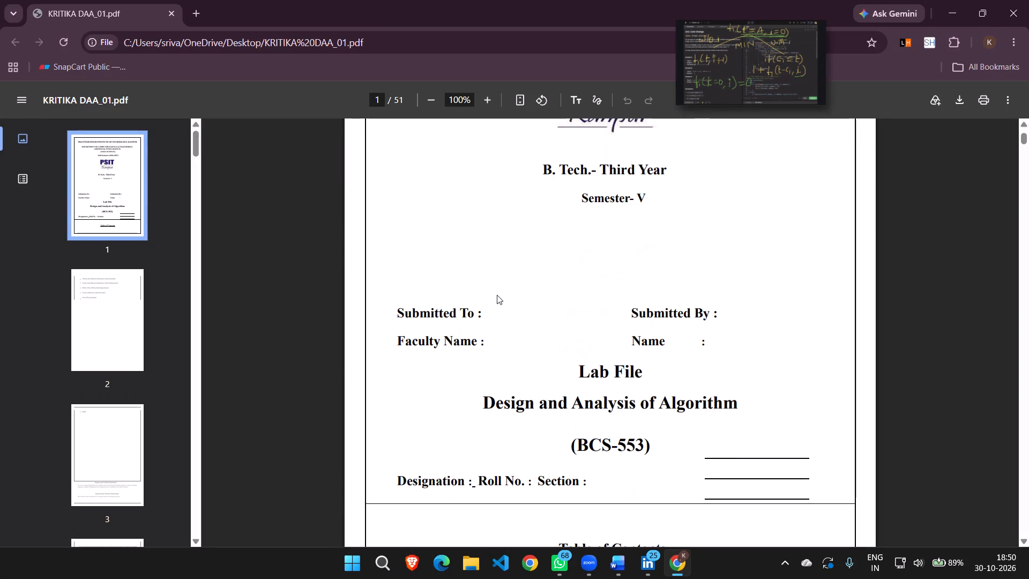
scroll(497, 295, "down", 7)
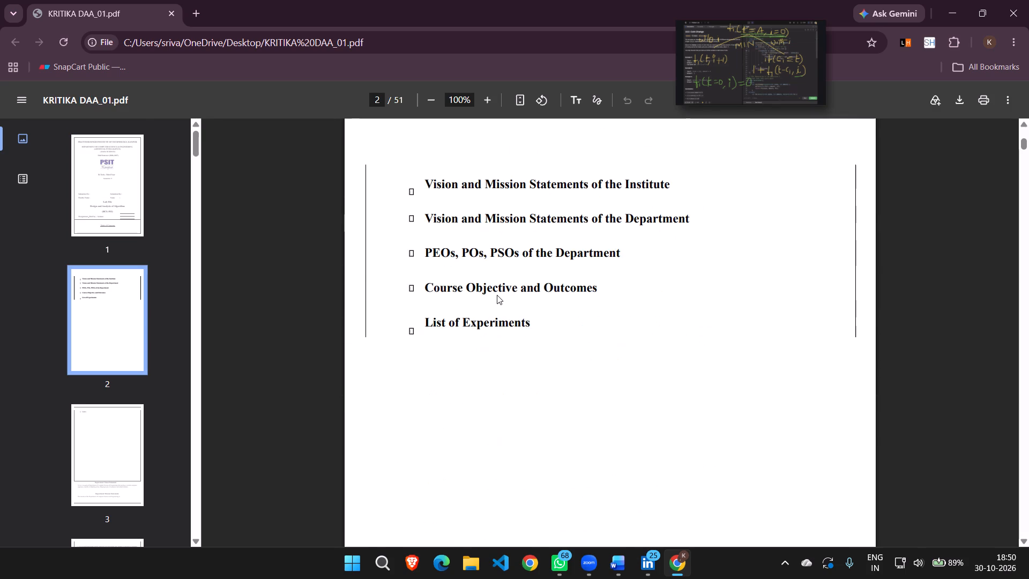
scroll(497, 295, "down", 15)
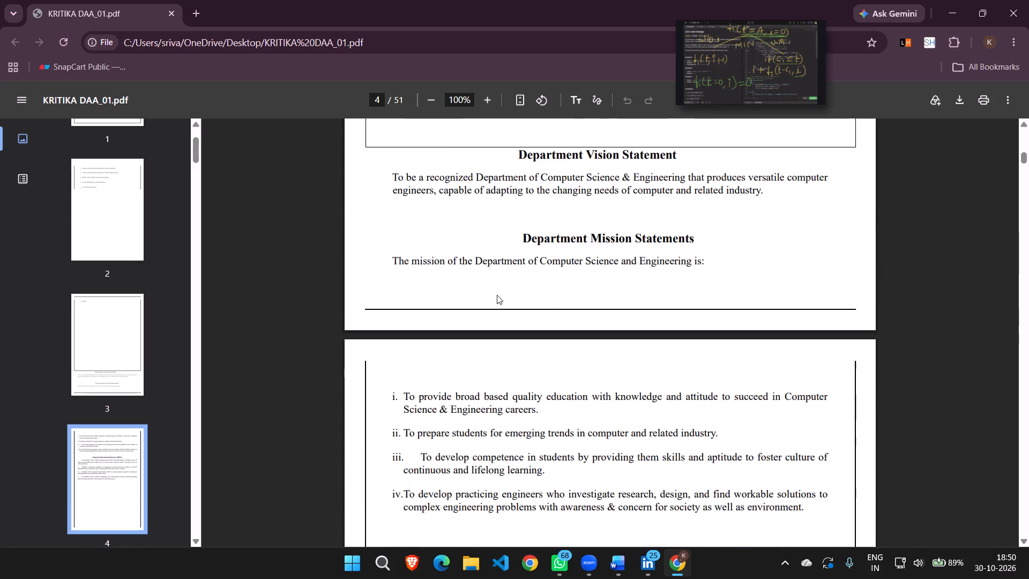
scroll(497, 295, "down", 20)
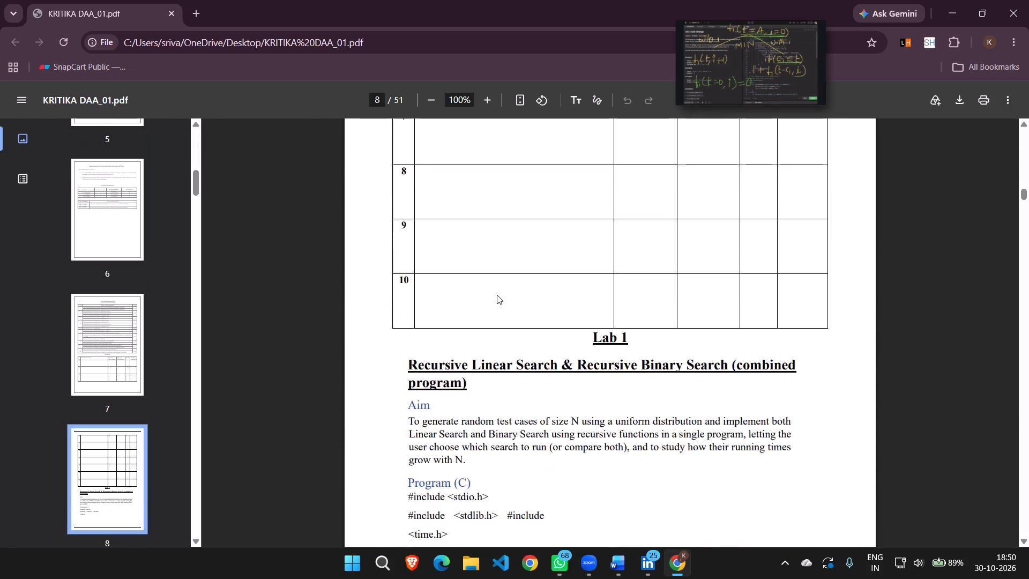
scroll(497, 295, "down", 3)
scroll(497, 295, "right", 1)
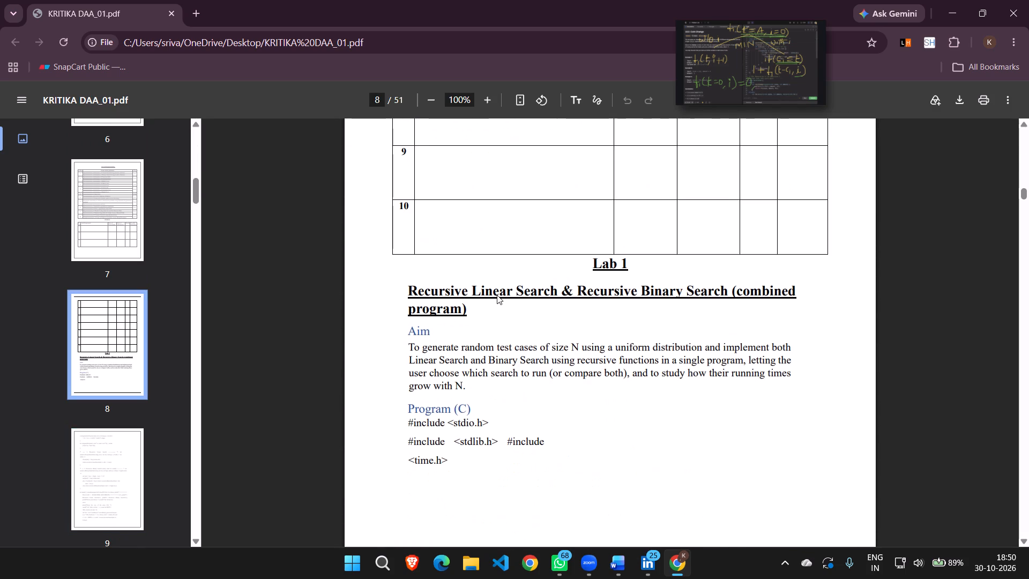
scroll(497, 295, "right", 1)
scroll(497, 295, "down", 4)
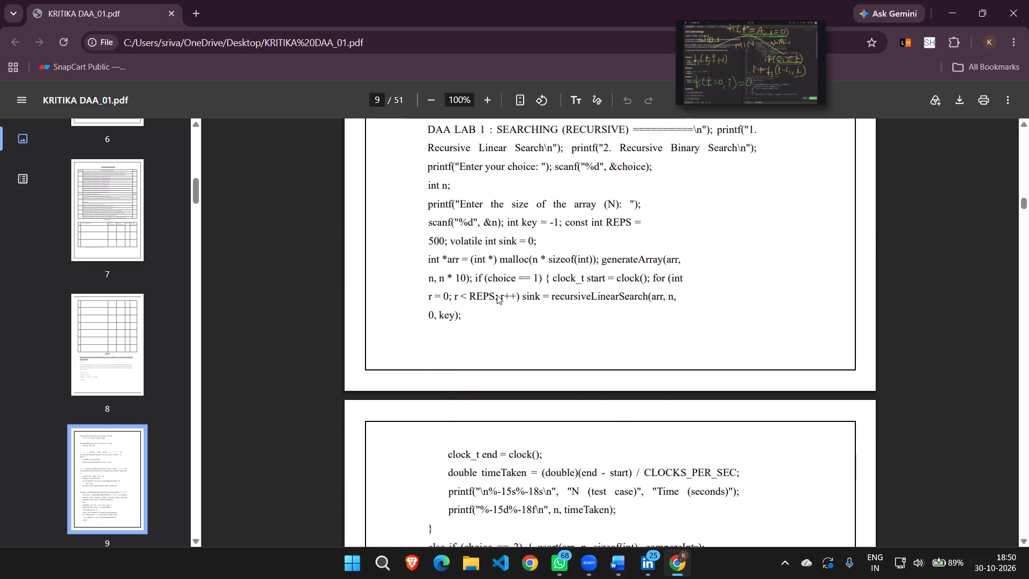
scroll(497, 295, "down", 7)
left_click(497, 295)
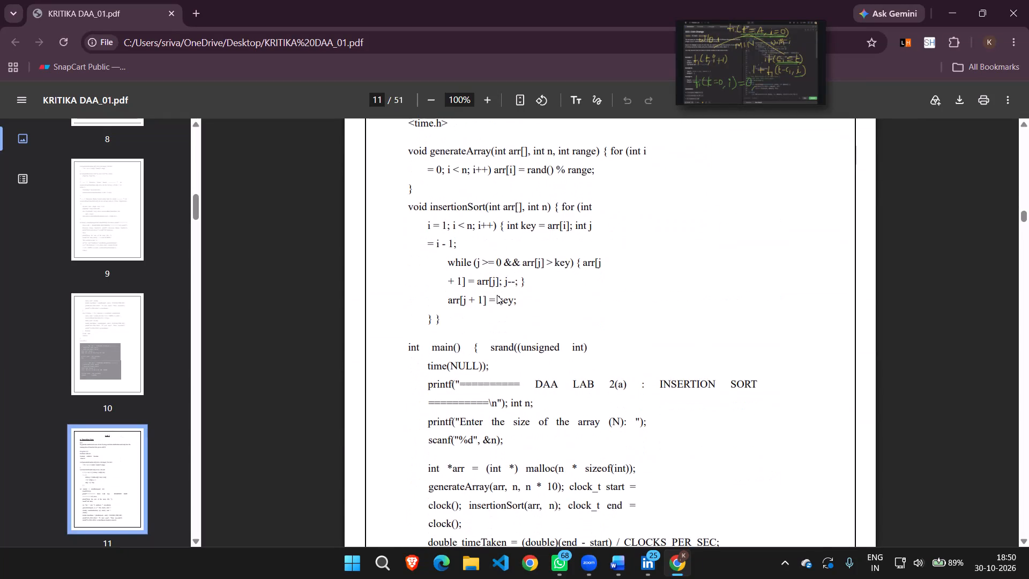
scroll(497, 295, "down", 15)
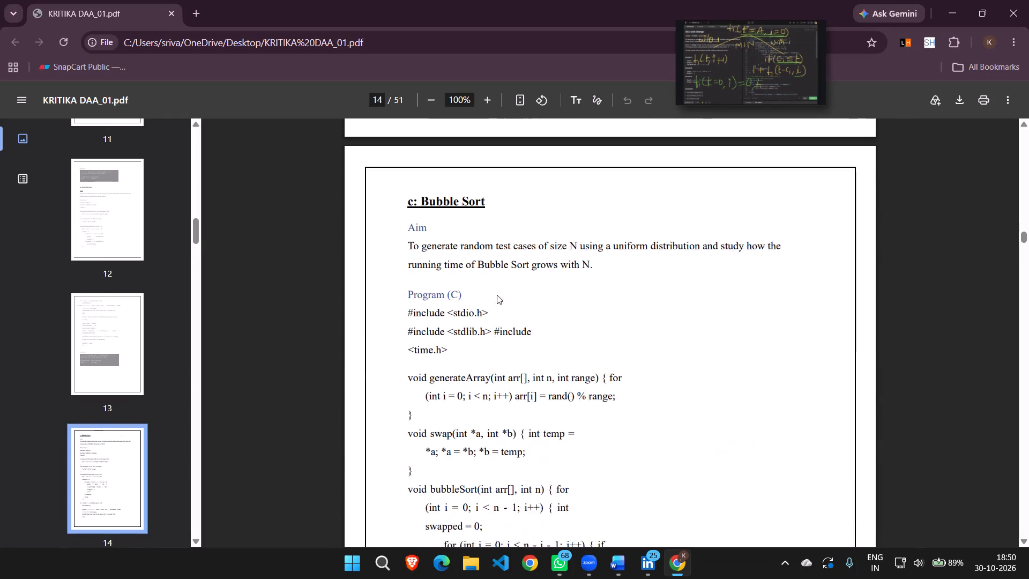
scroll(497, 295, "down", 6)
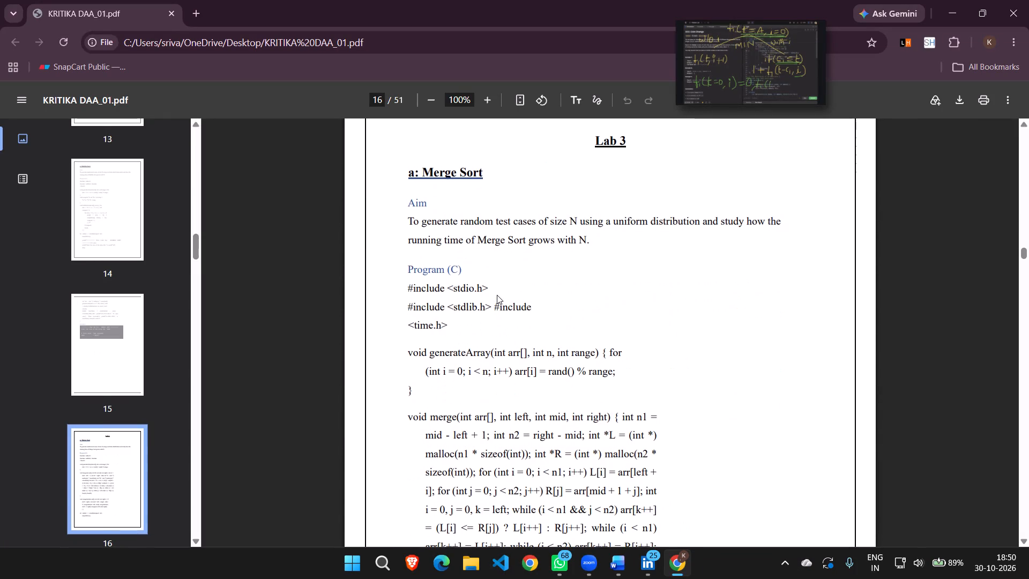
scroll(497, 295, "down", 8)
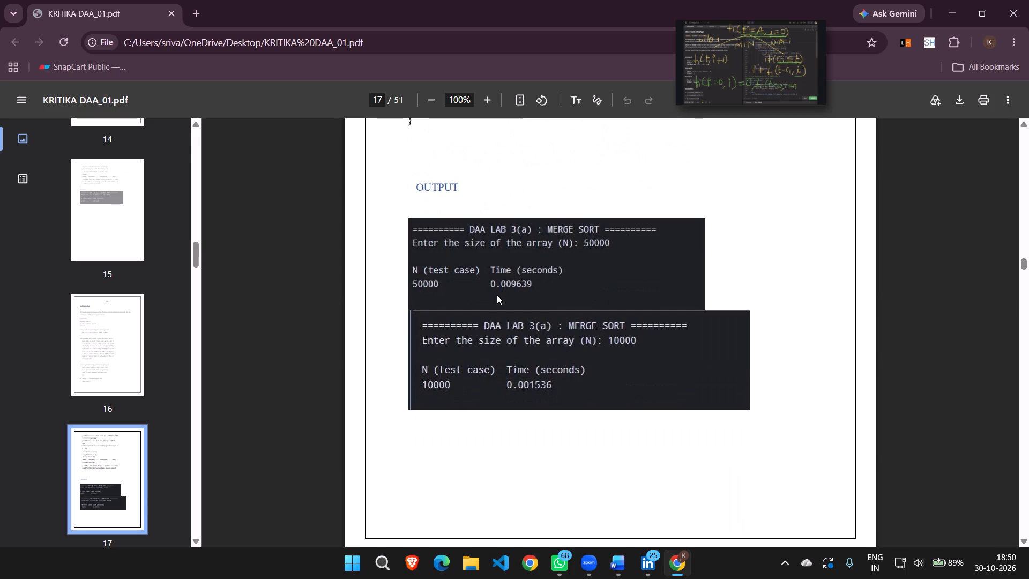
Switch back to Word and look over the lab file from the cover page to the Program Educational Objectives.
left_click(960, 6)
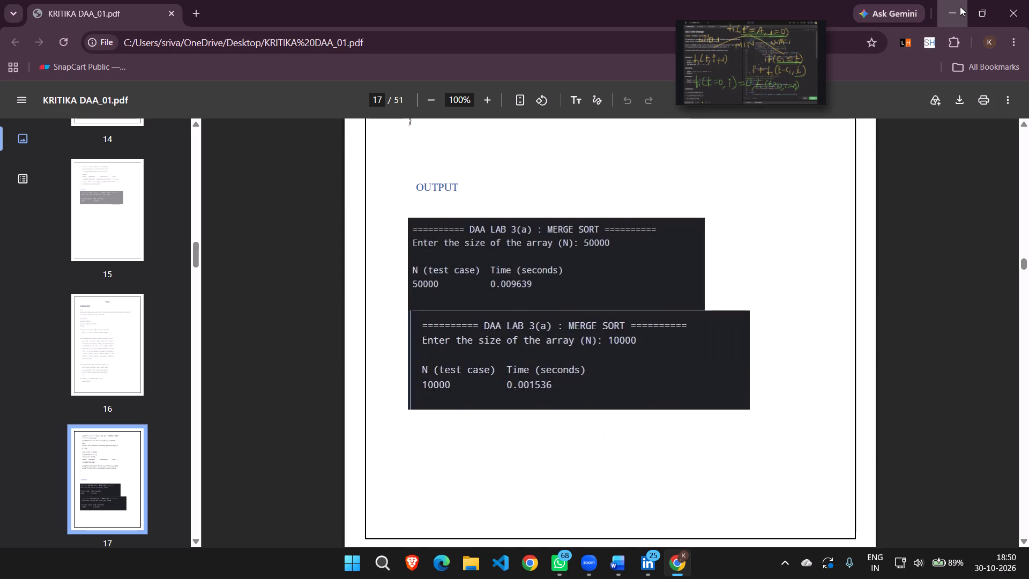
scroll(670, 165, "up", 20)
scroll(670, 165, "up", 20)
scroll(670, 165, "up", 20)
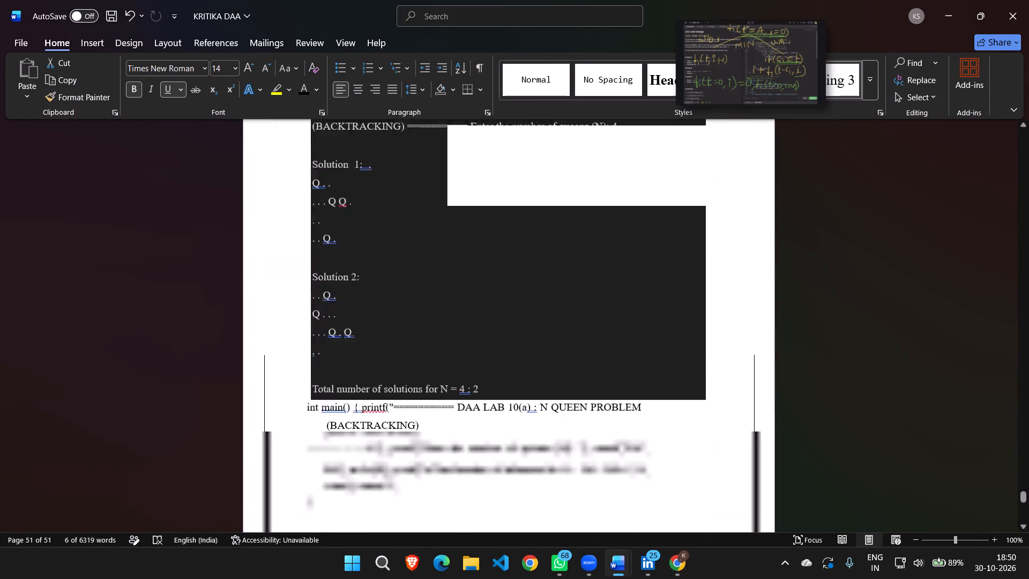
scroll(670, 165, "up", 20)
scroll(670, 165, "up", 20)
scroll(670, 165, "up", 20)
scroll(670, 165, "up", 7)
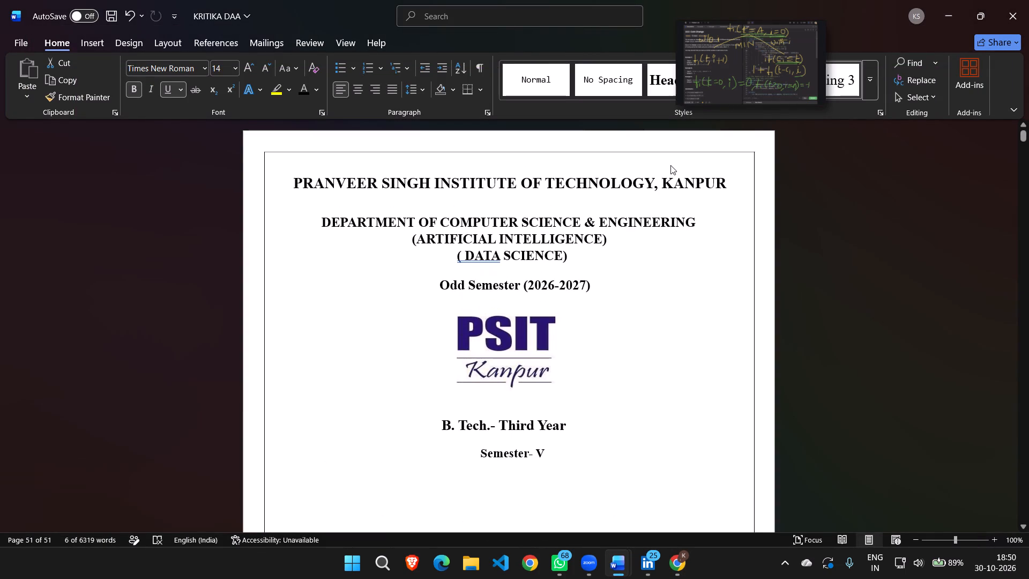
scroll(638, 482, "down", 7)
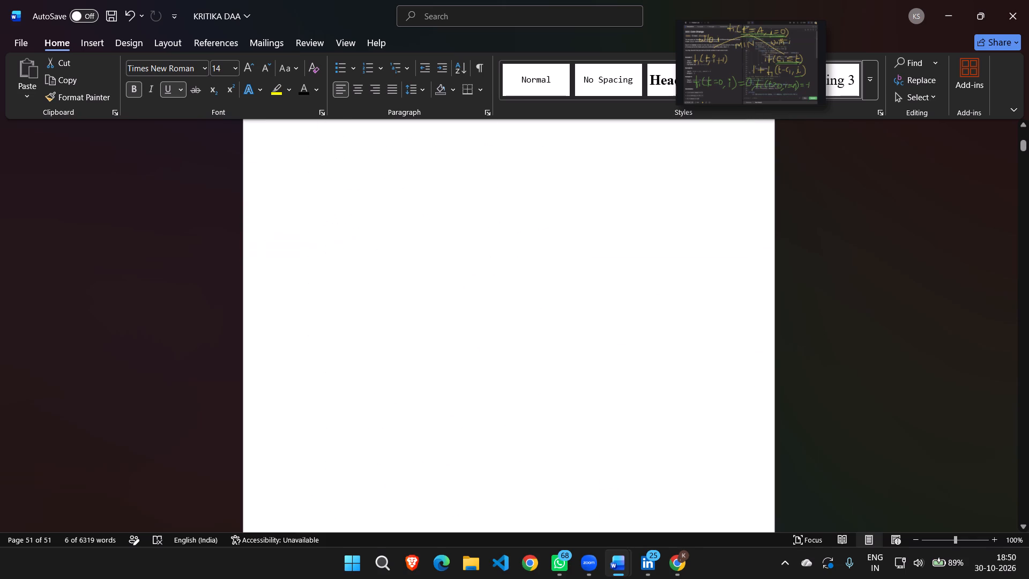
scroll(638, 482, "down", 6)
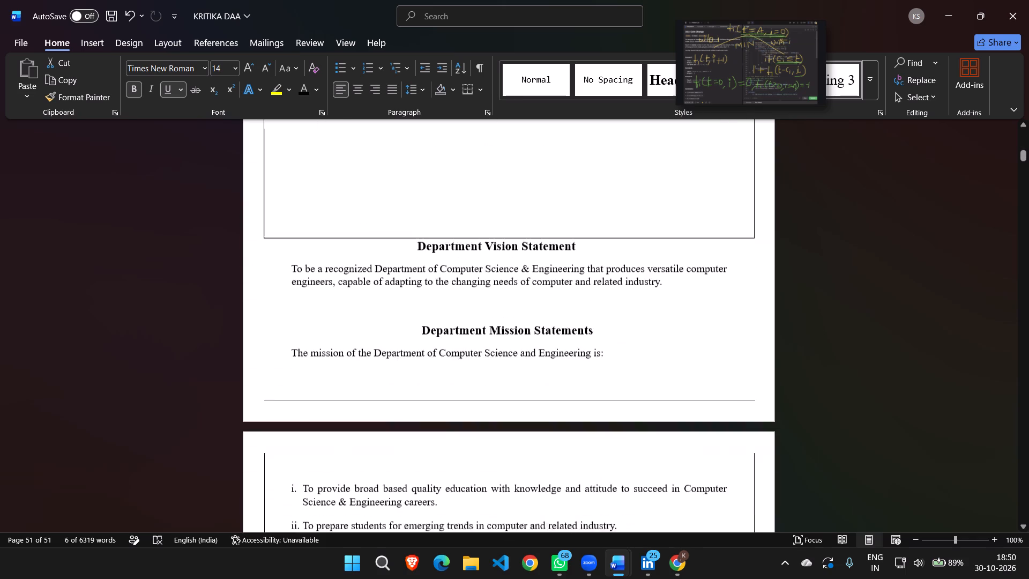
scroll(638, 482, "down", 3)
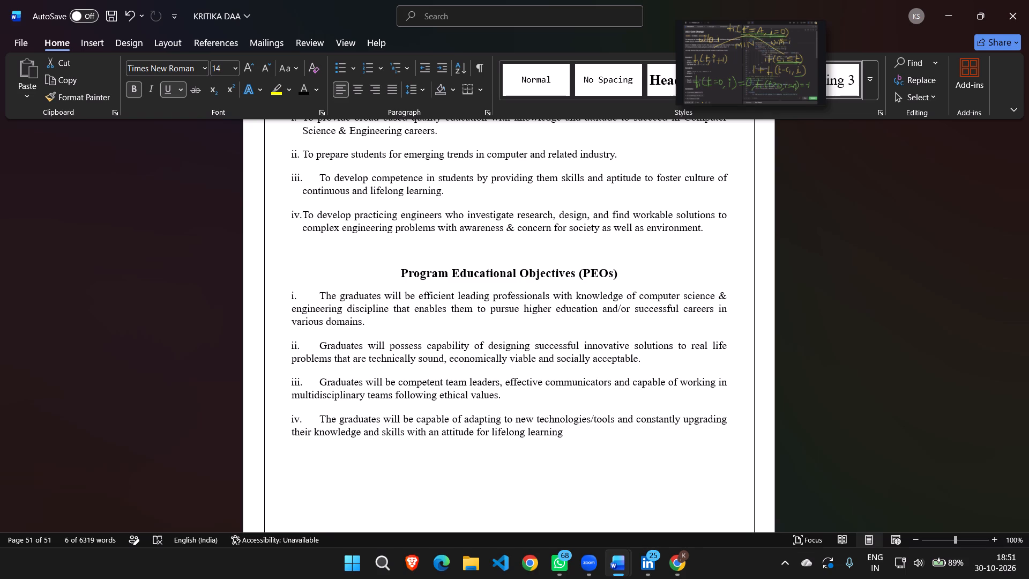
Close the KRITIKA DAA document in Word.
left_click(1012, 21)
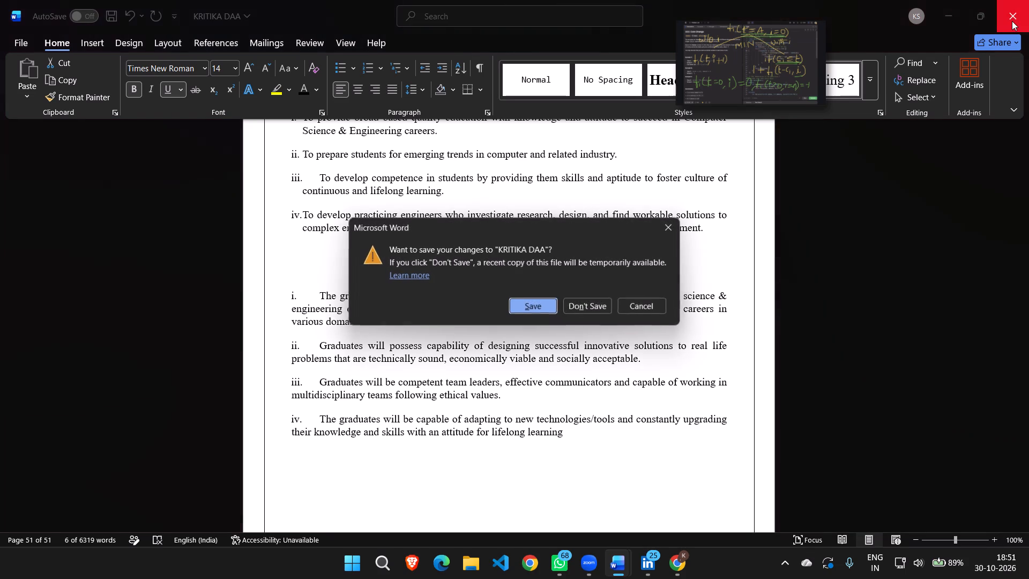